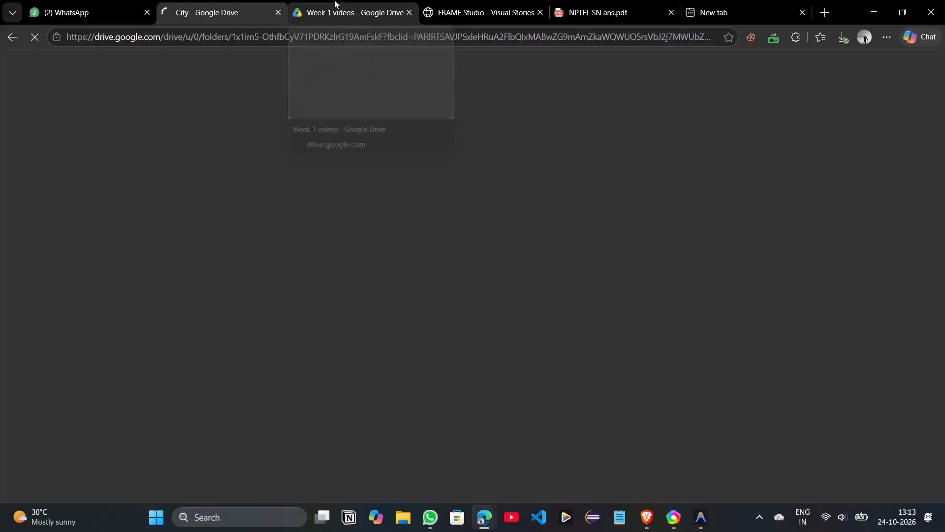
Close the Week 1 videos Drive page and return to the City folder.
click(334, 0)
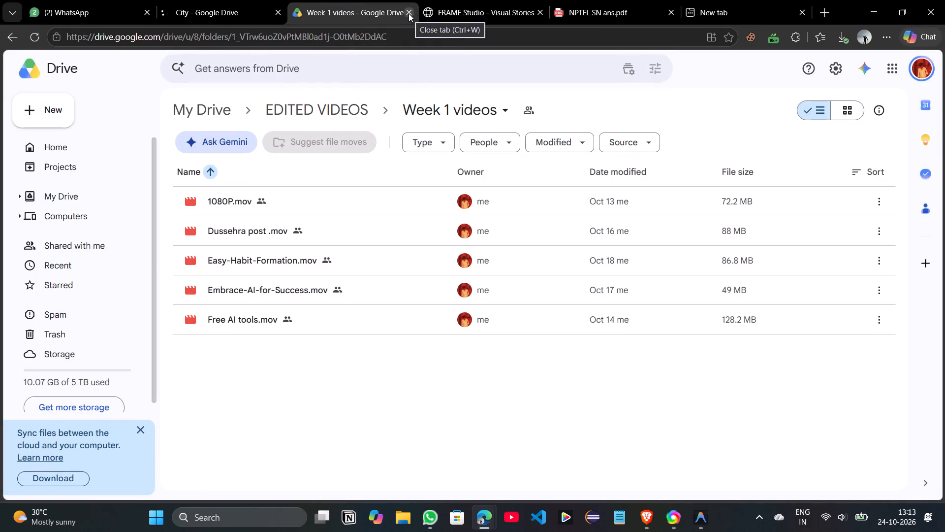
click(409, 13)
click(229, 6)
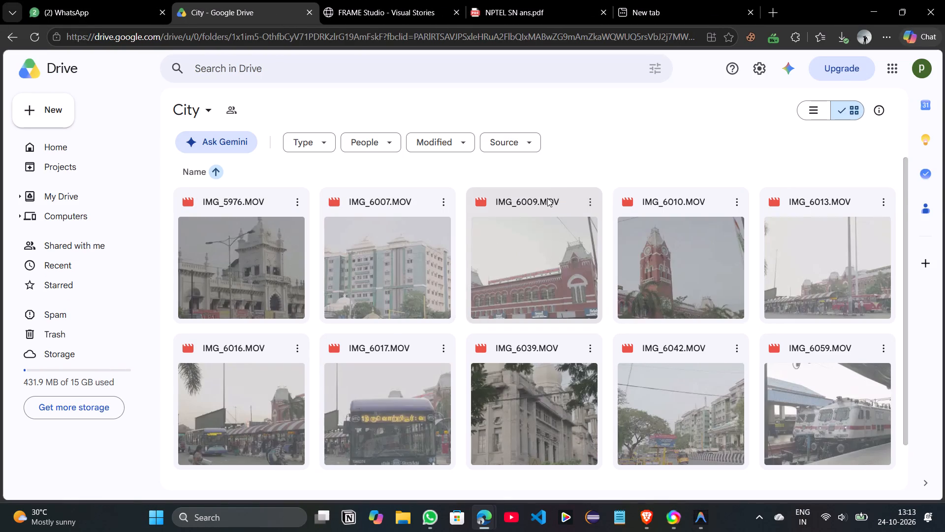
Download the video IMG_6009.MOV from the City folder despite its size and save it to the computer.
click(594, 202)
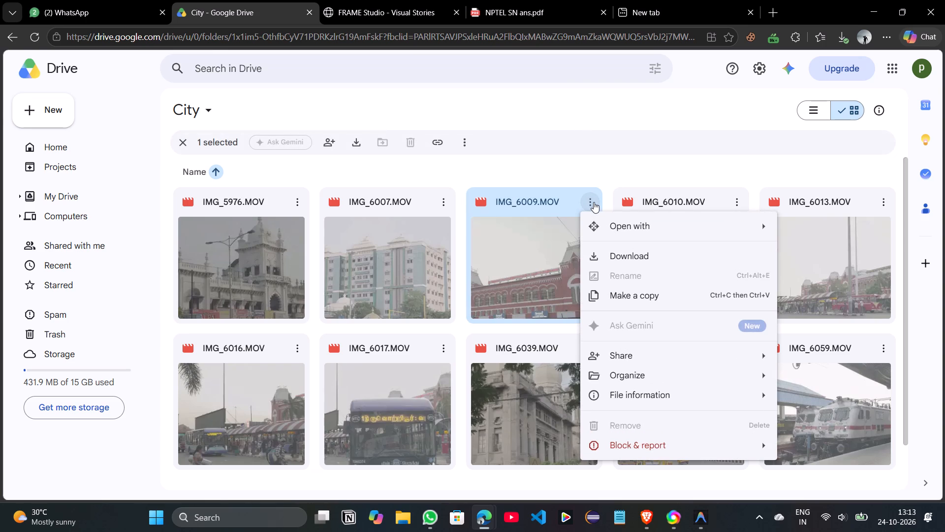
click(619, 253)
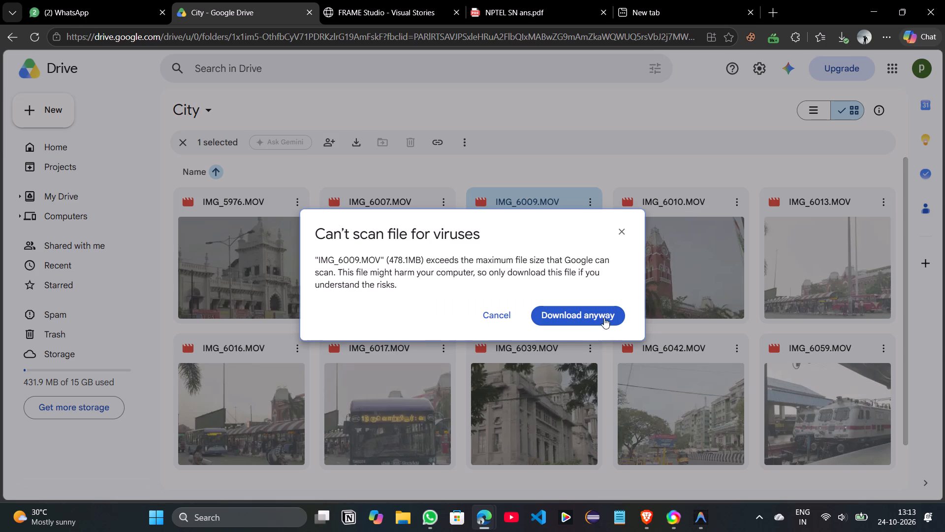
click(603, 318)
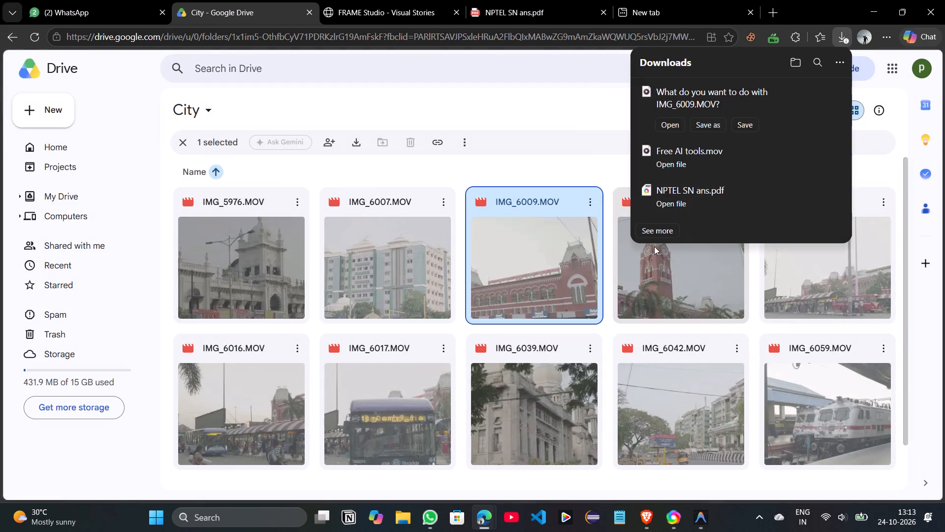
click(746, 126)
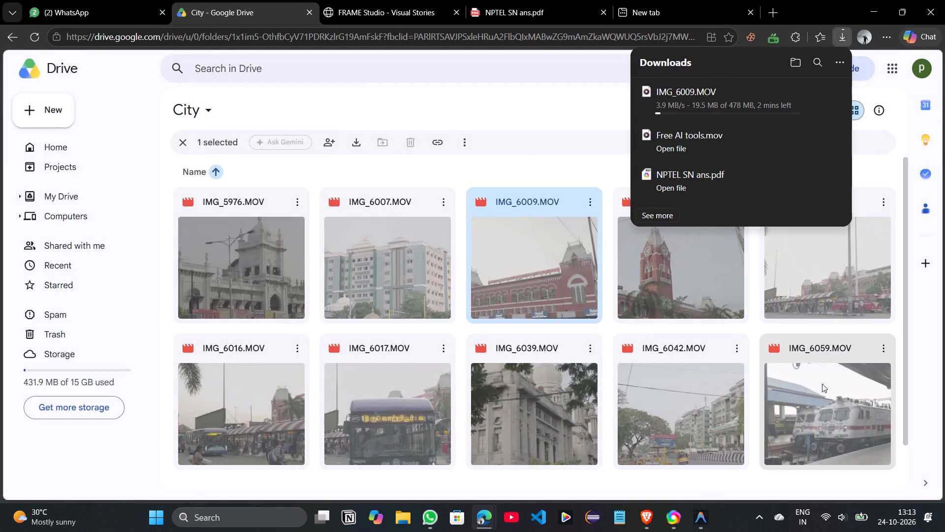
Download the video IMG_6059.MOV from the City folder despite its size and save it to the computer.
click(885, 344)
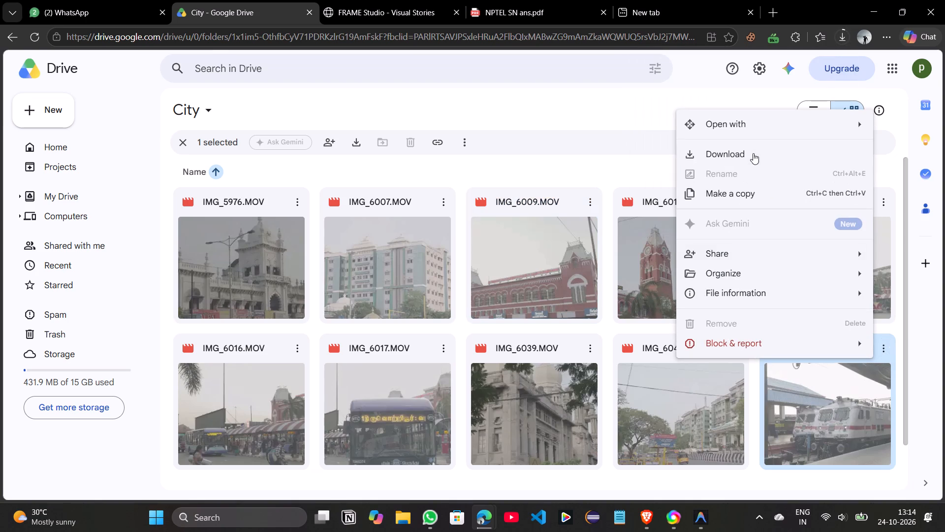
click(738, 153)
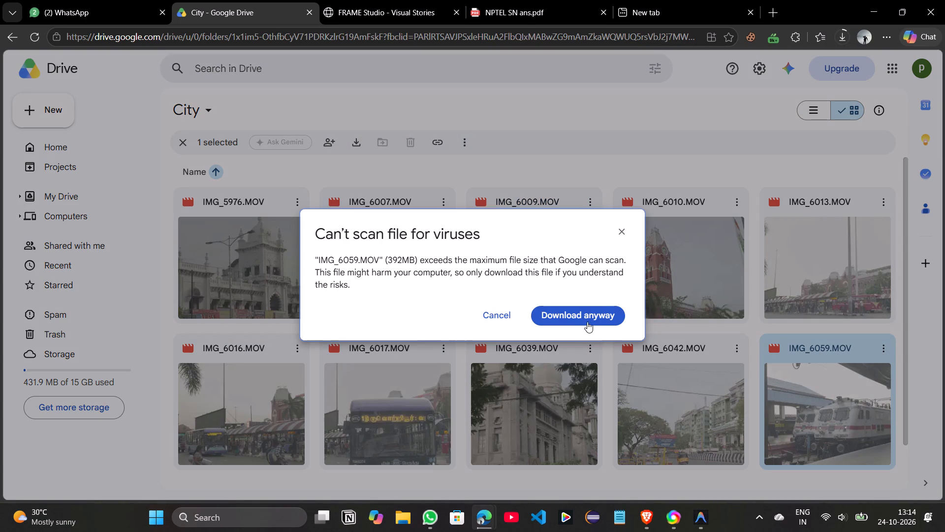
click(589, 317)
scroll(618, 335, down, 1)
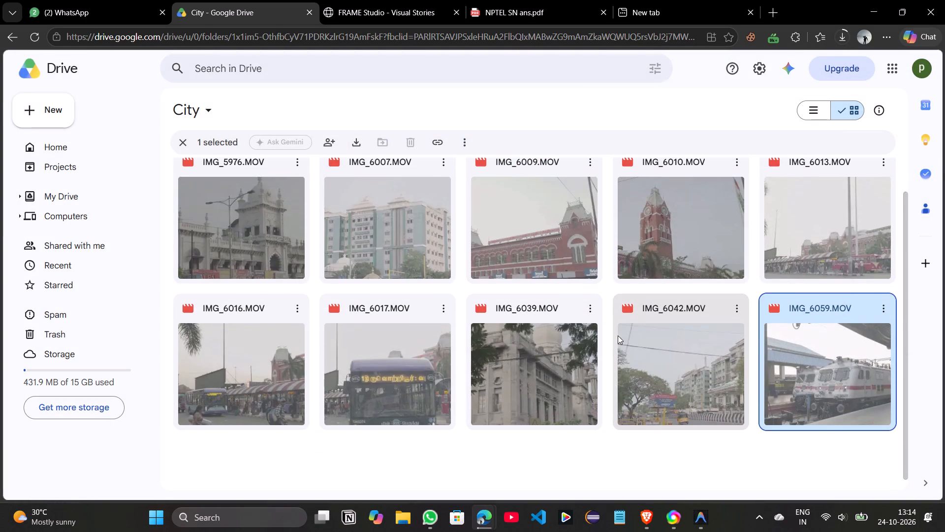
scroll(618, 335, down, 2)
click(749, 125)
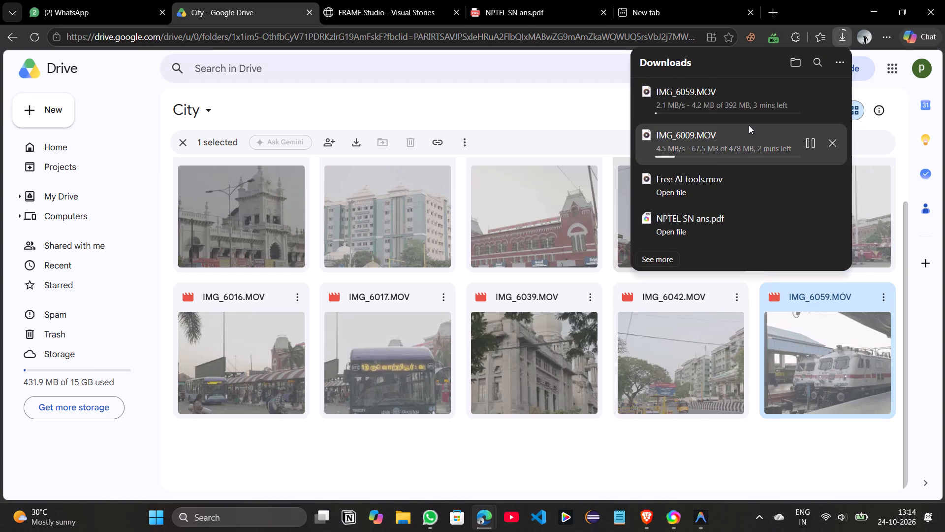
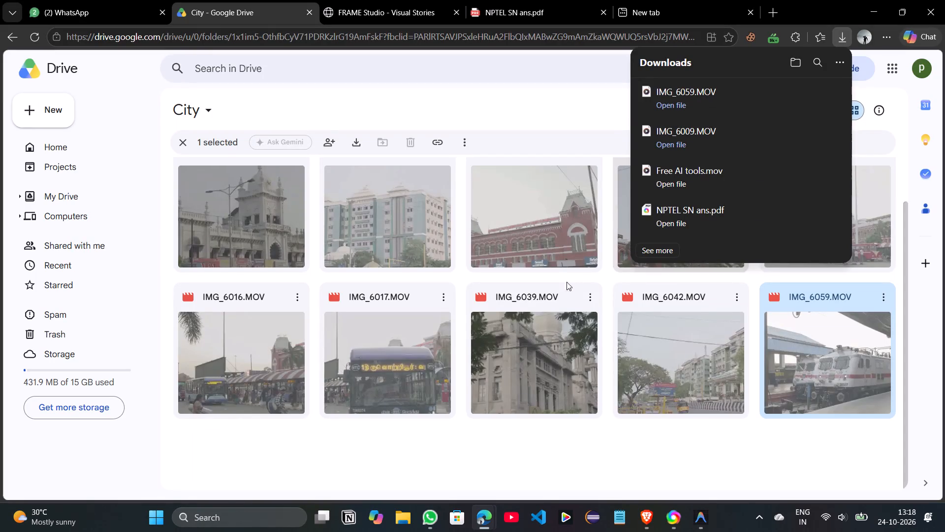
Find and launch Adobe Premiere Pro 2020.
click(253, 513)
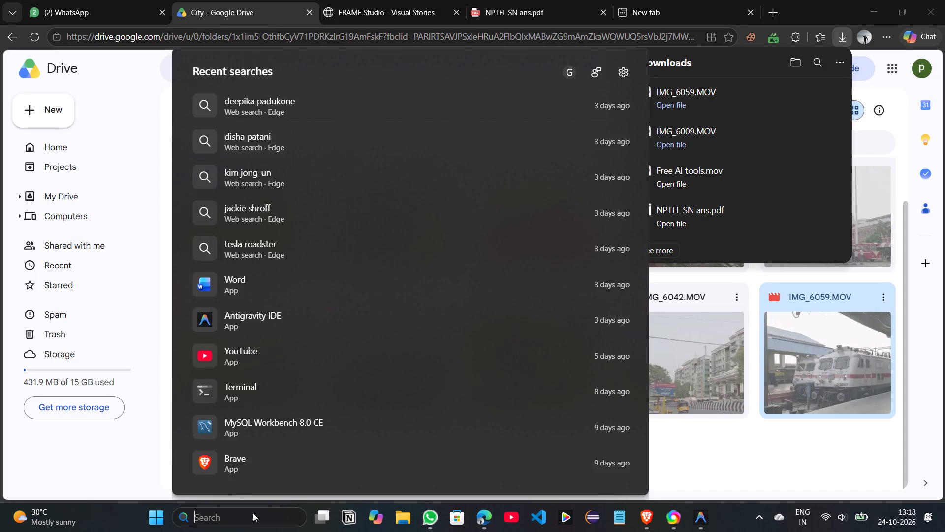
text(pr)
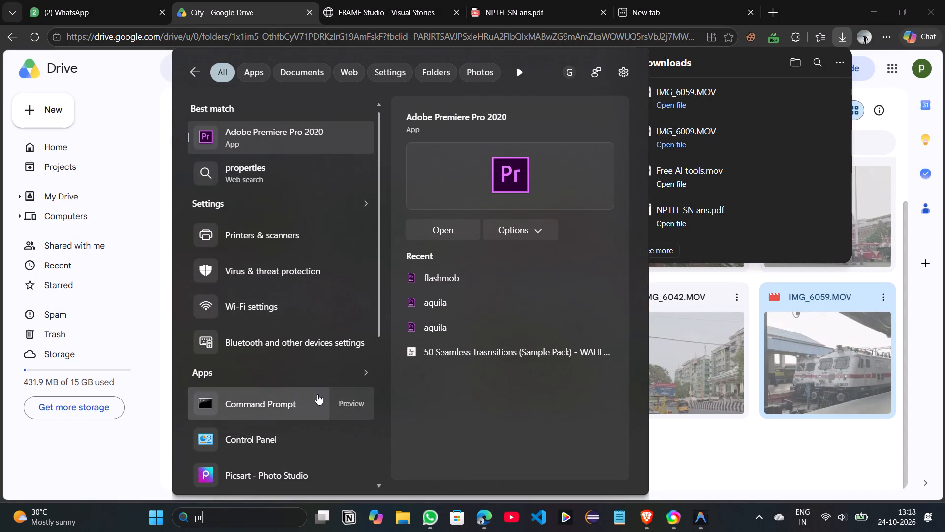
click(438, 231)
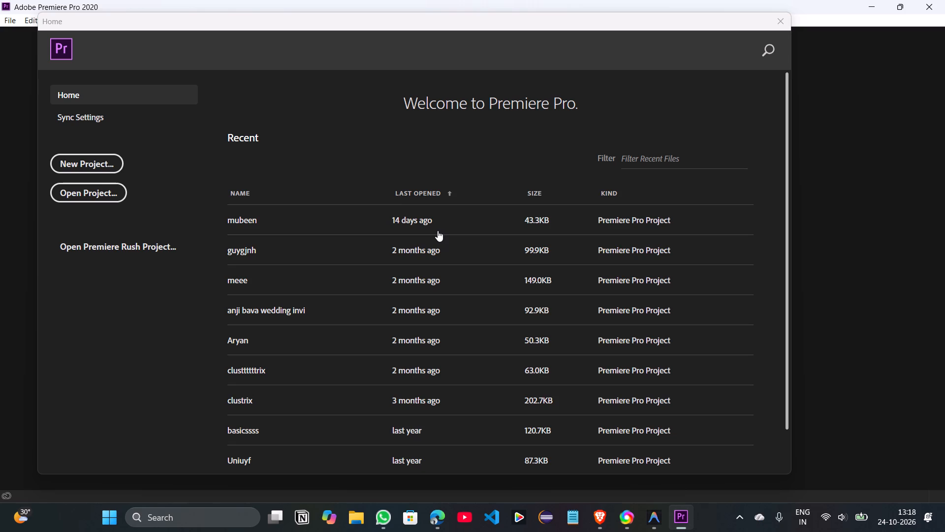
Create a new project named "colour grading" with the default location and settings.
click(71, 167)
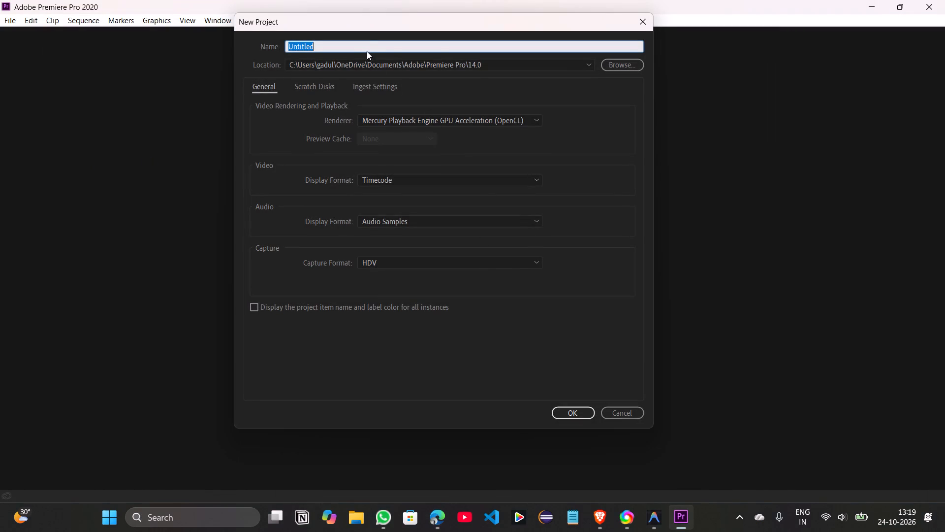
click(366, 47)
key(BackSpace)
key(BackSpace)
key(BackSpace)
key(BackSpace)
key(BackSpace)
key(BackSpace)
key(BackSpace)
key(BackSpace)
key(BackSpace)
key(BackSpace)
key(BackSpace)
key(BackSpace)
key(BackSpace)
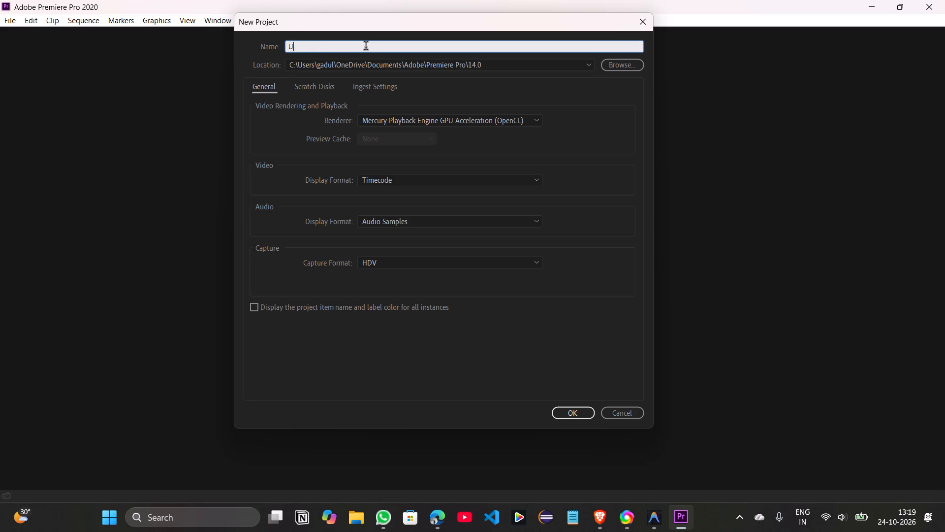
text(colour grading)
key(space)
key(Return)
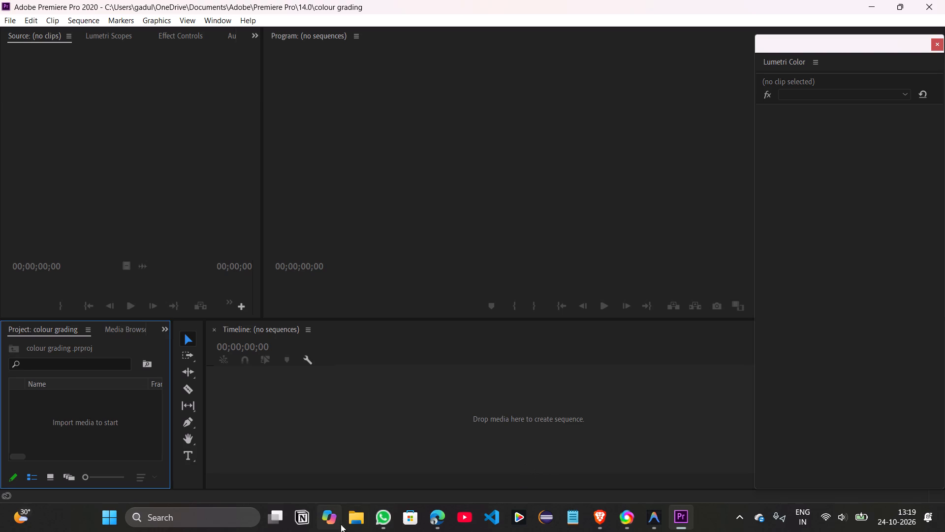
click(353, 518)
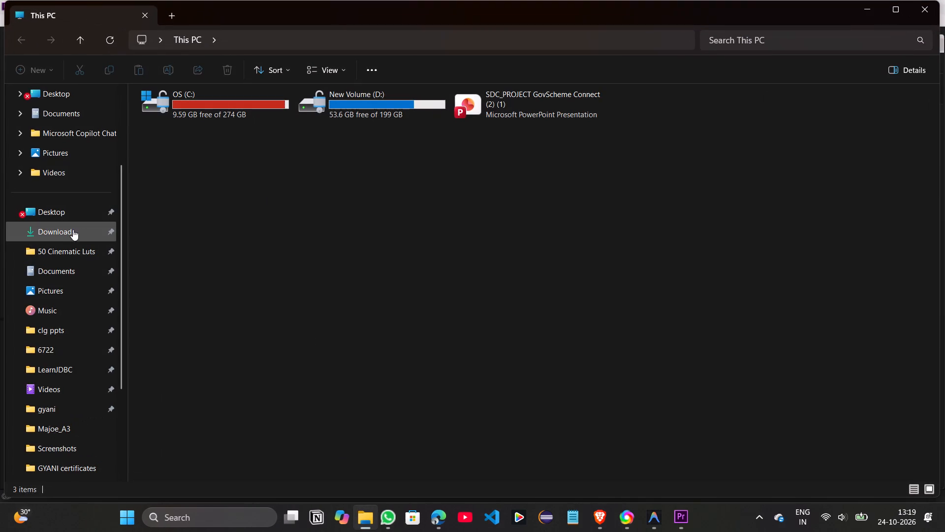
click(70, 234)
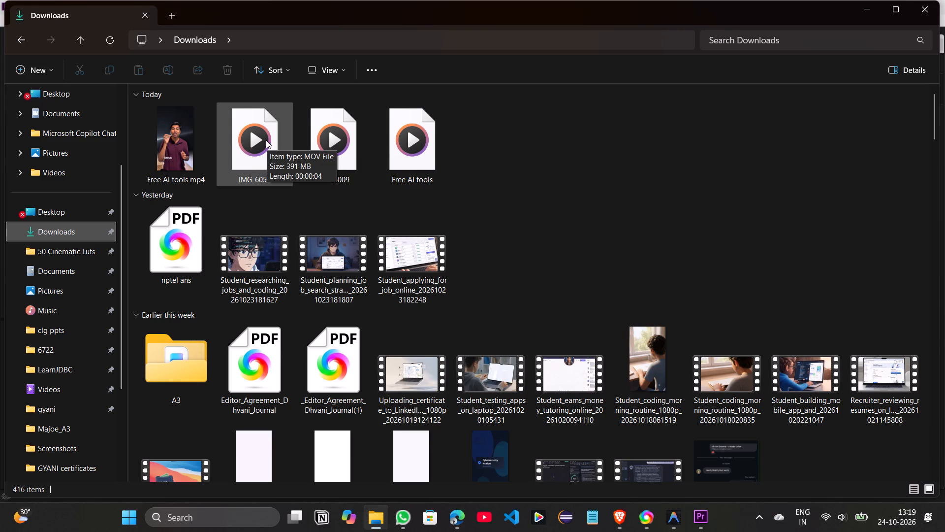
drag(256, 141, 445, 329)
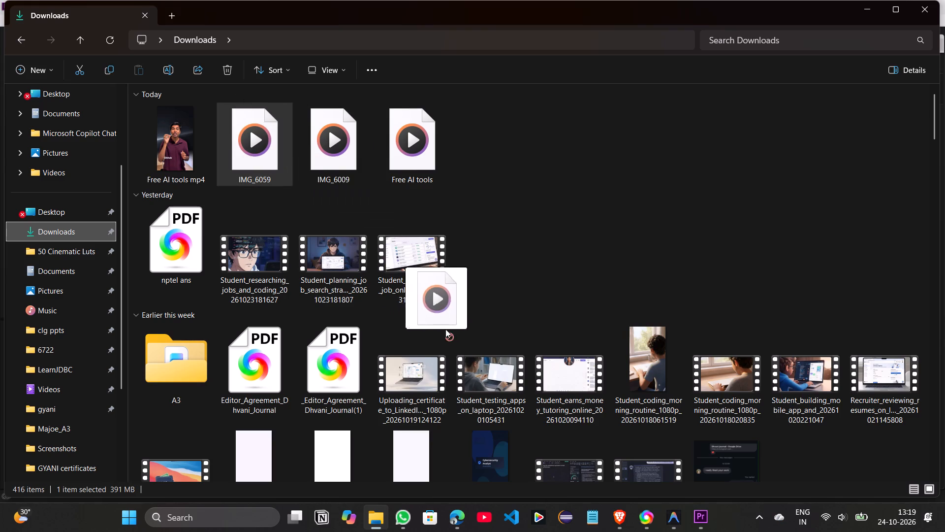
drag(445, 329, 682, 428)
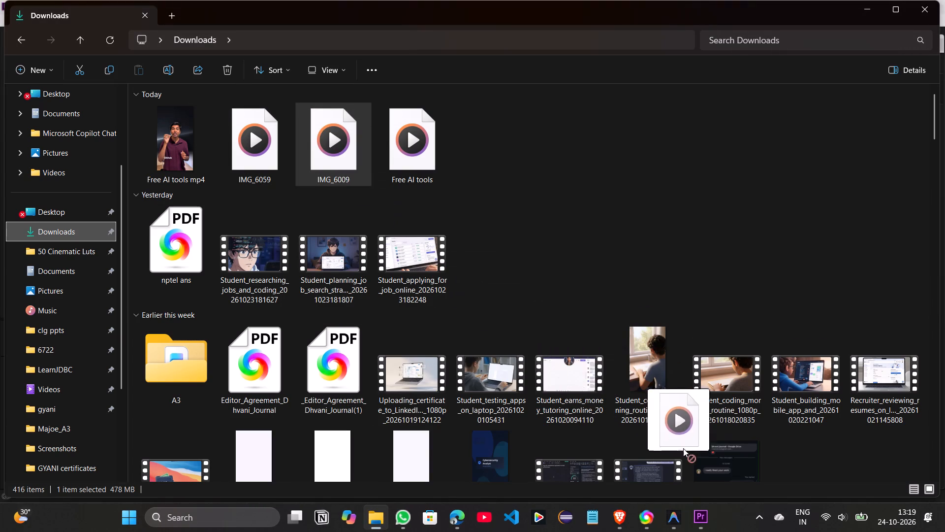
drag(683, 448, 703, 512)
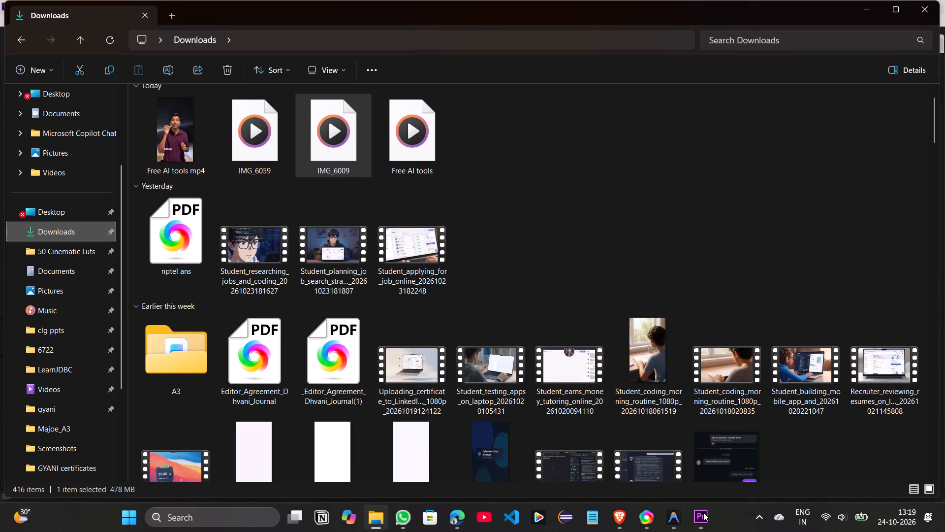
drag(703, 512, 72, 428)
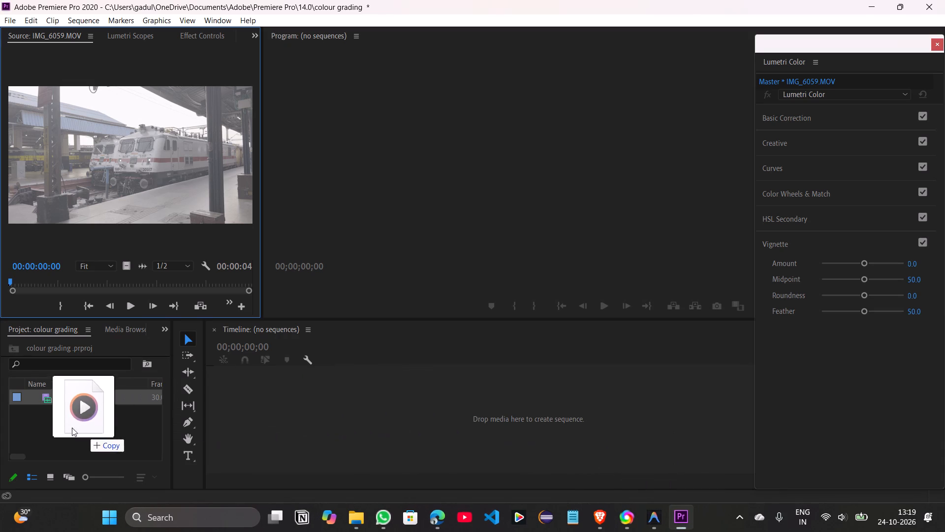
drag(72, 428, 64, 424)
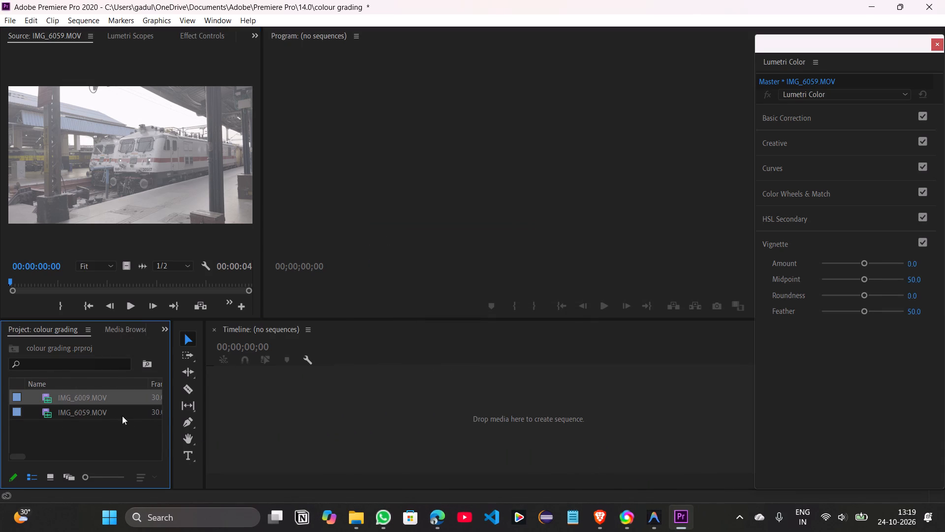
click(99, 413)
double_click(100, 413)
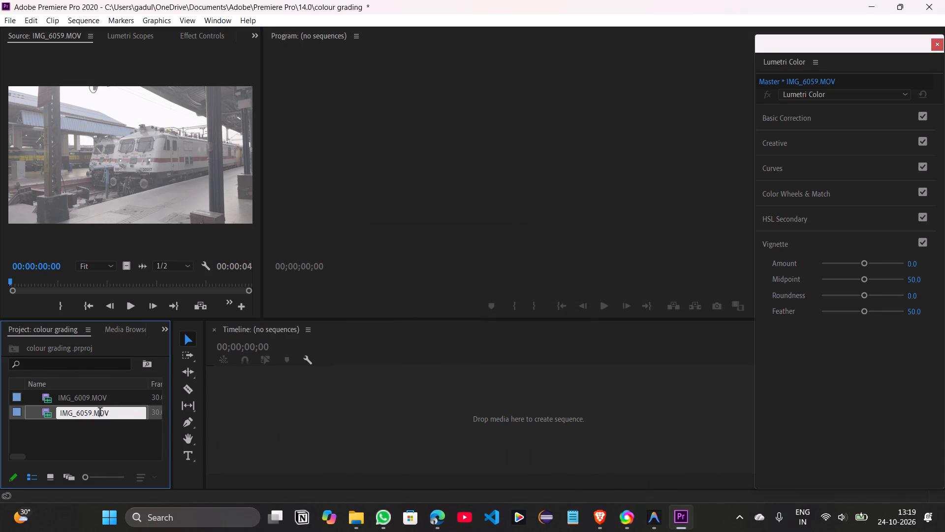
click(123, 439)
Create a sequence from IMG_6009.MOV by placing the clip in the empty timeline.
drag(115, 397, 137, 394)
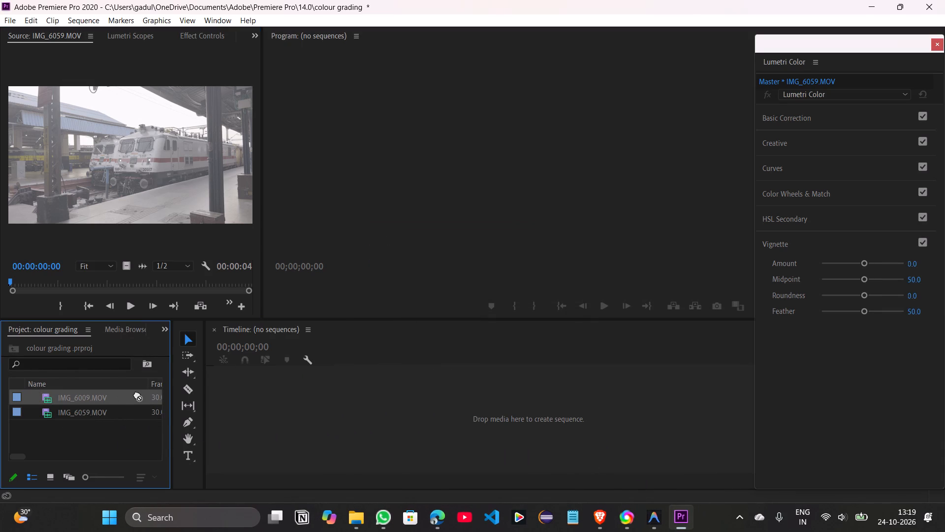
drag(137, 394, 331, 396)
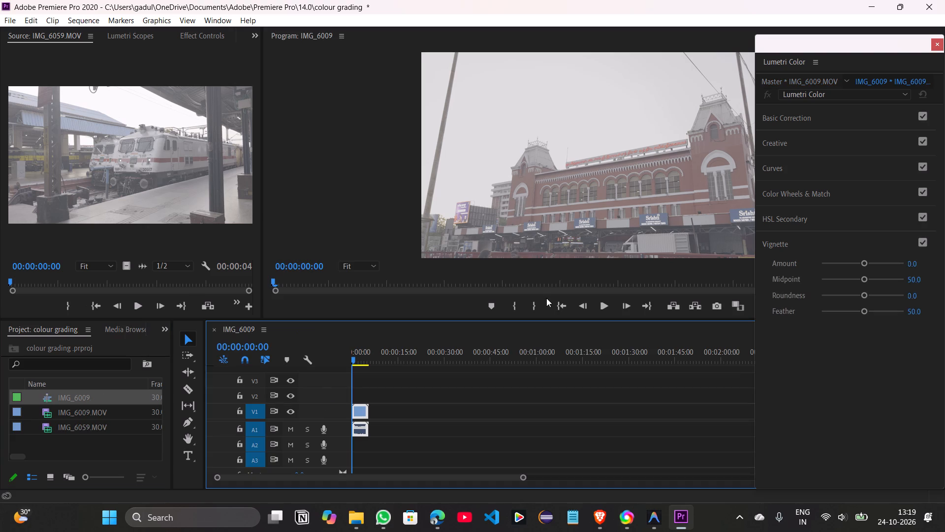
Scrub through the IMG_6009 clip in the timeline, stopping at 00:00:01:24.
click(359, 408)
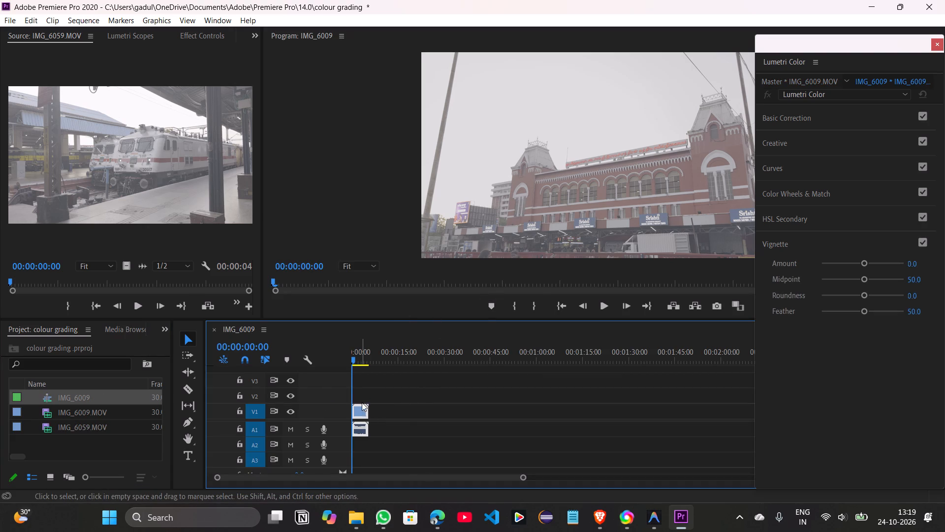
drag(352, 358, 361, 359)
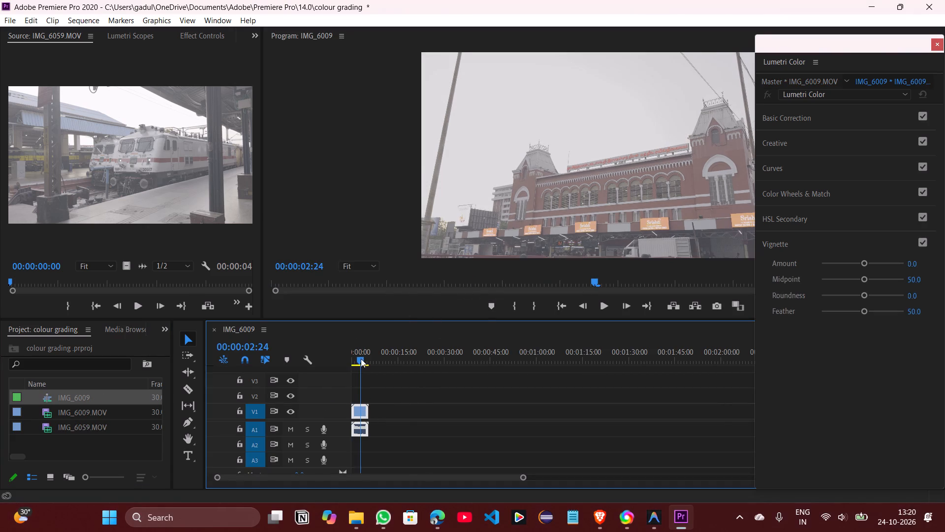
drag(361, 359, 358, 359)
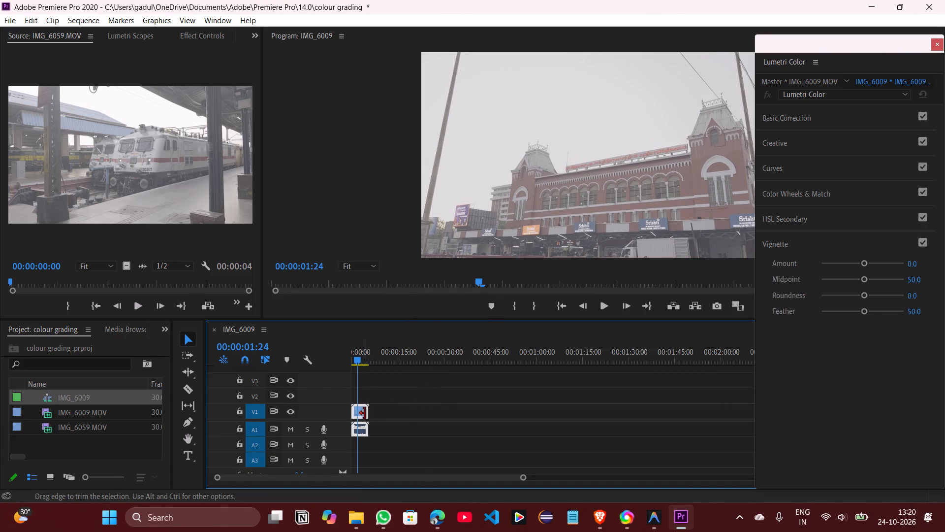
Unlink the IMG_6009 clip's audio from its video and delete the audio from track A1.
right_click(365, 413)
click(443, 437)
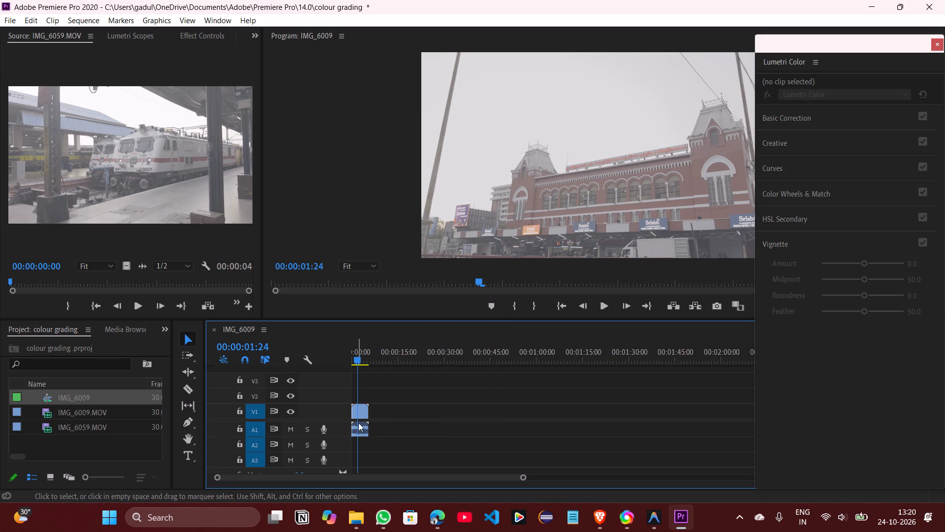
click(360, 412)
right_click(360, 412)
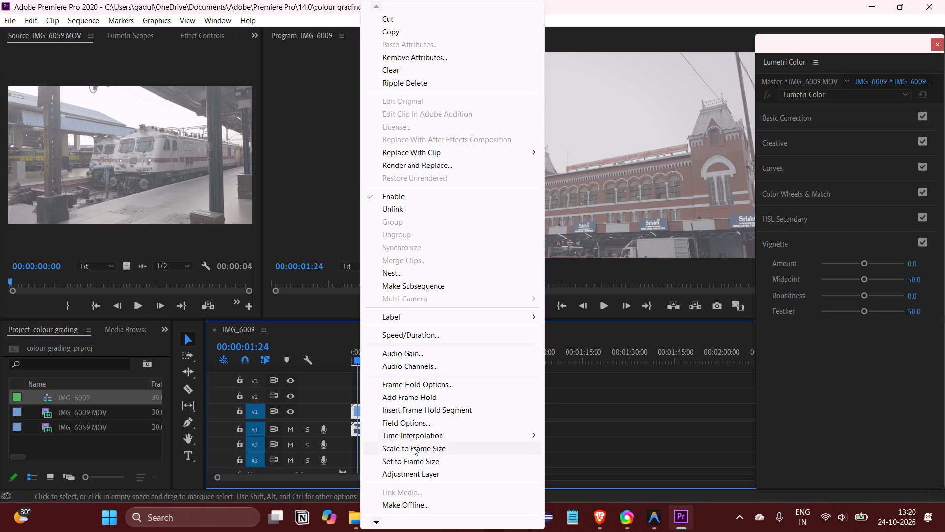
click(403, 210)
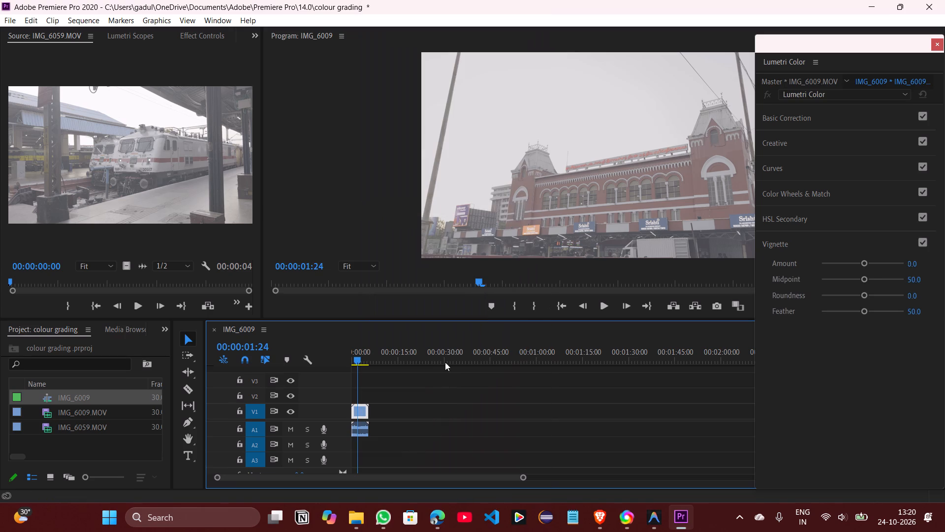
click(429, 410)
click(362, 430)
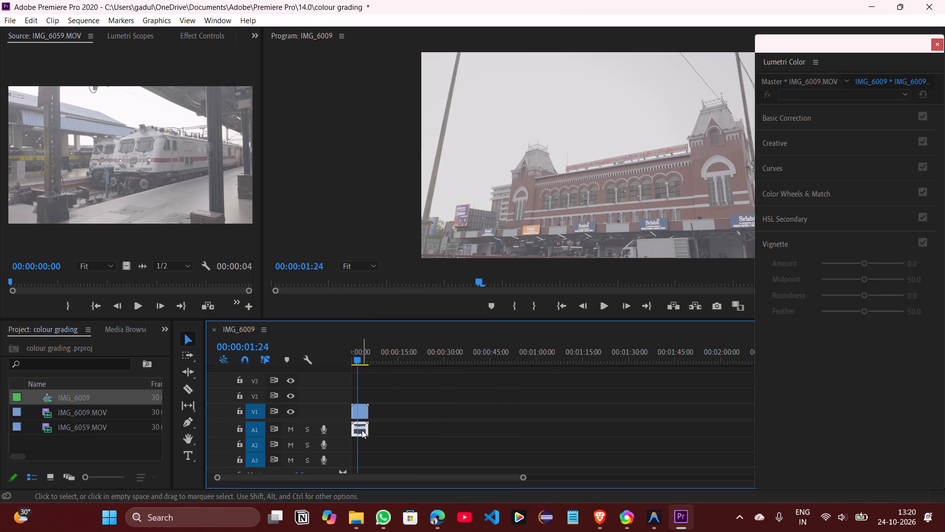
key(Delete)
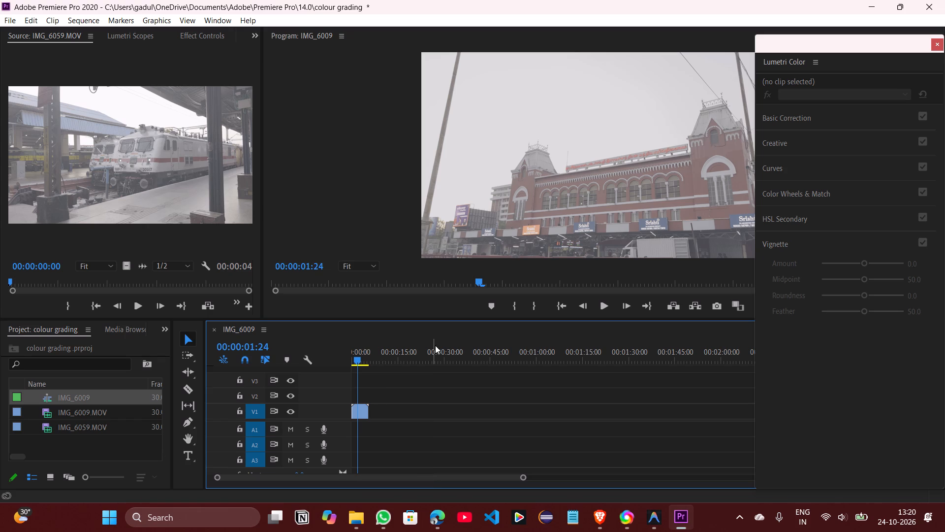
Move the playhead to about 00:00:00:13 in the IMG_6009 sequence.
ctrl+scroll(441, 344, up, 4)
ctrl+scroll(420, 416, up, 5)
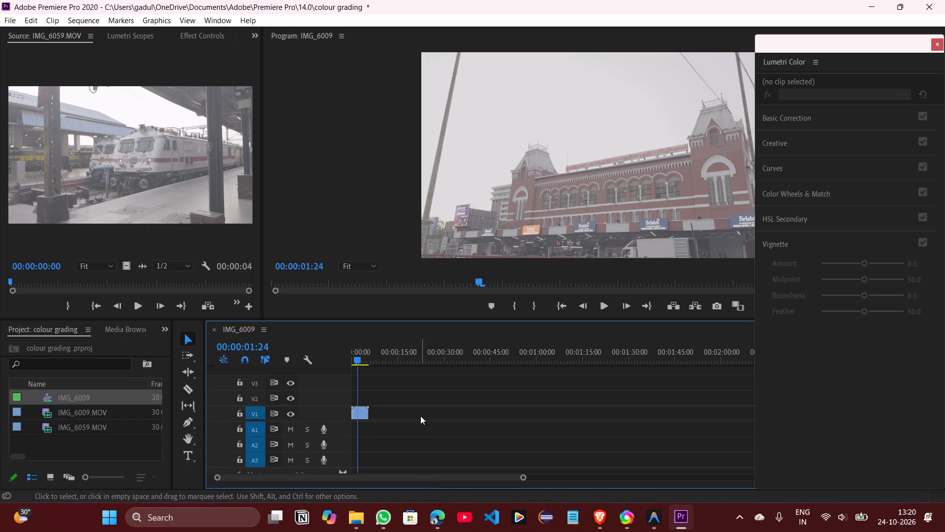
ctrl+scroll(420, 416, up, 2)
drag(525, 475, 404, 486)
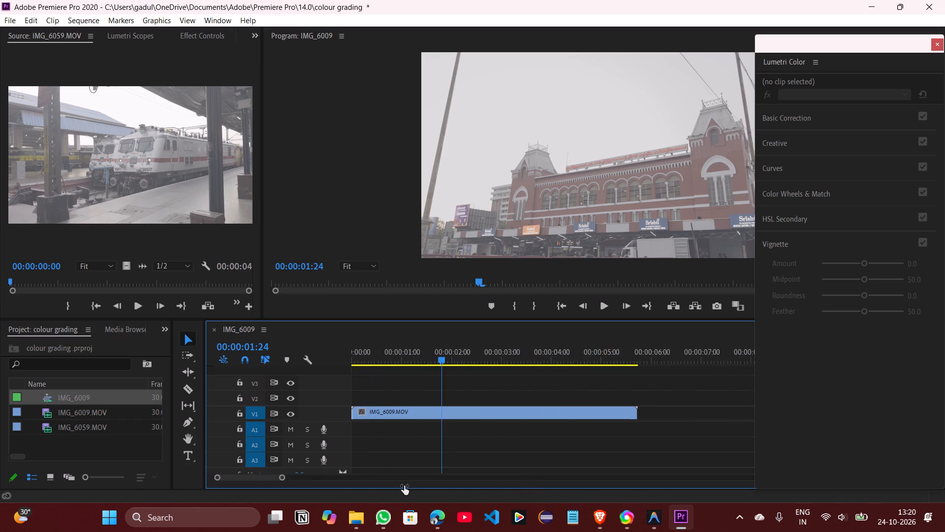
drag(404, 486, 419, 480)
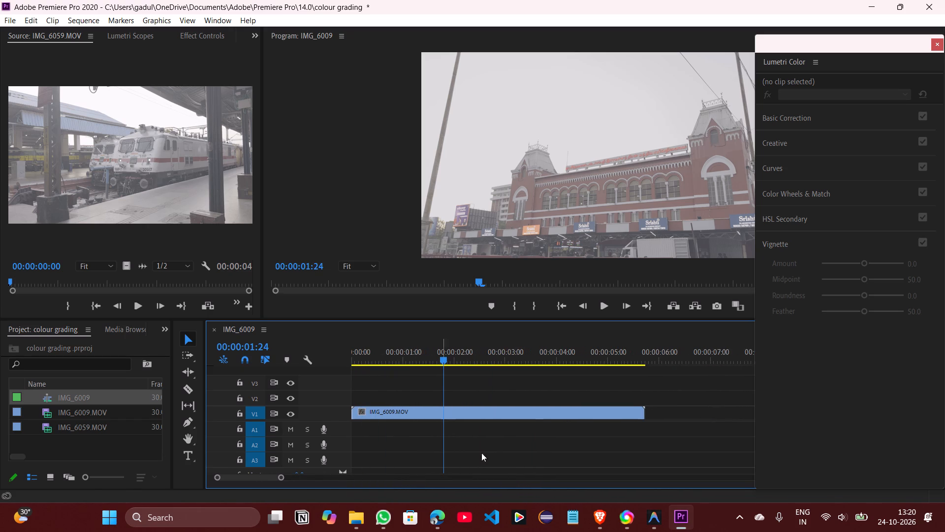
drag(442, 358, 373, 371)
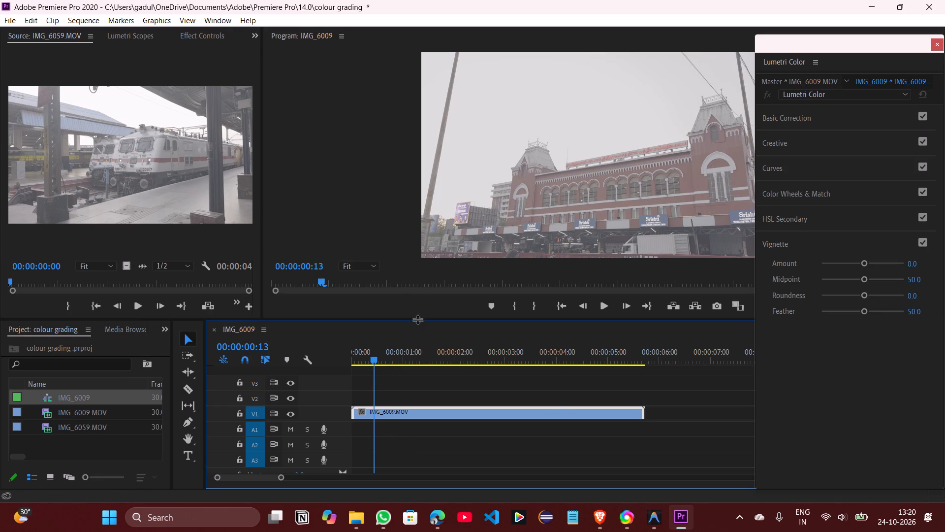
Examine the IMG_6009 timeline clip's Creative adjustments in Lumetri Color and its Motion settings in Effect Controls.
click(461, 411)
click(482, 394)
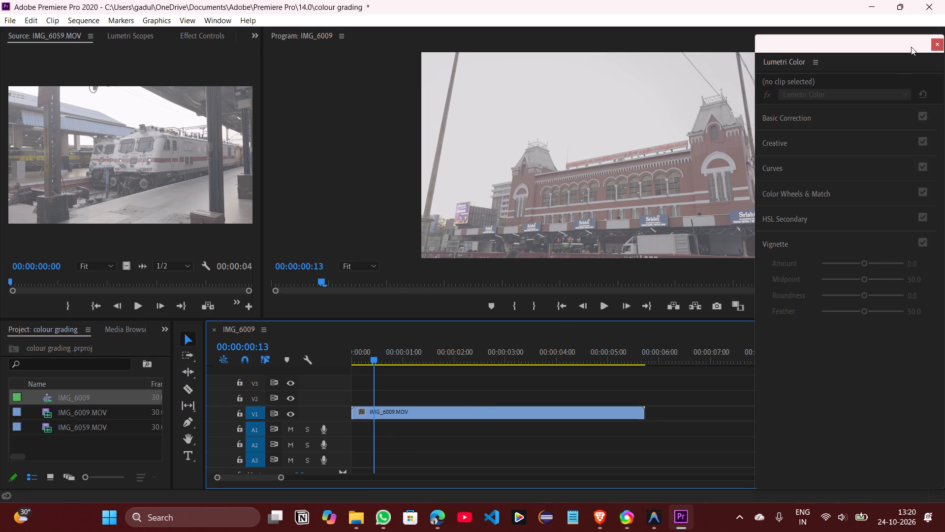
click(531, 412)
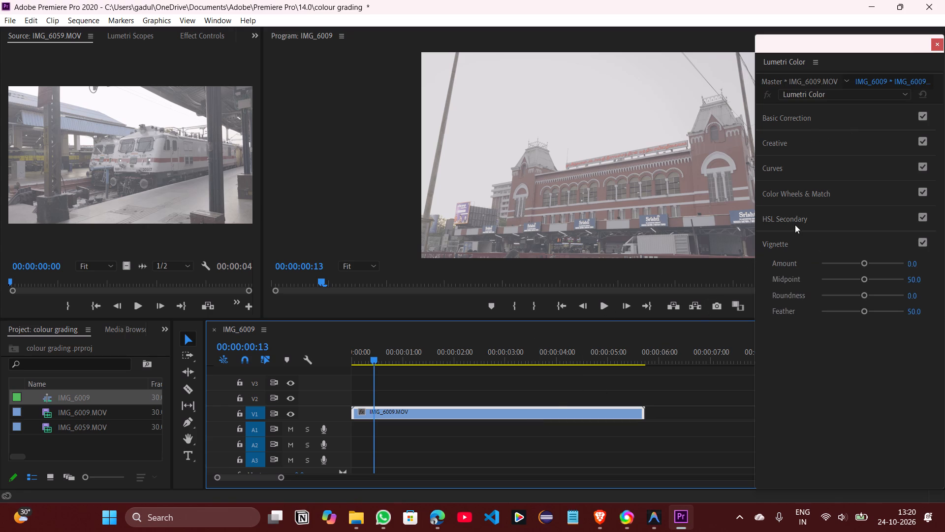
click(791, 138)
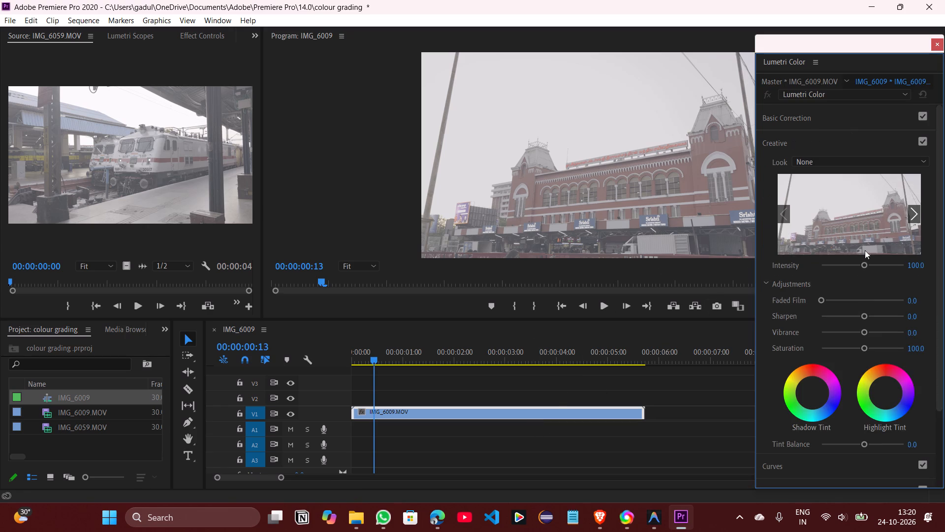
scroll(821, 301, down, 1)
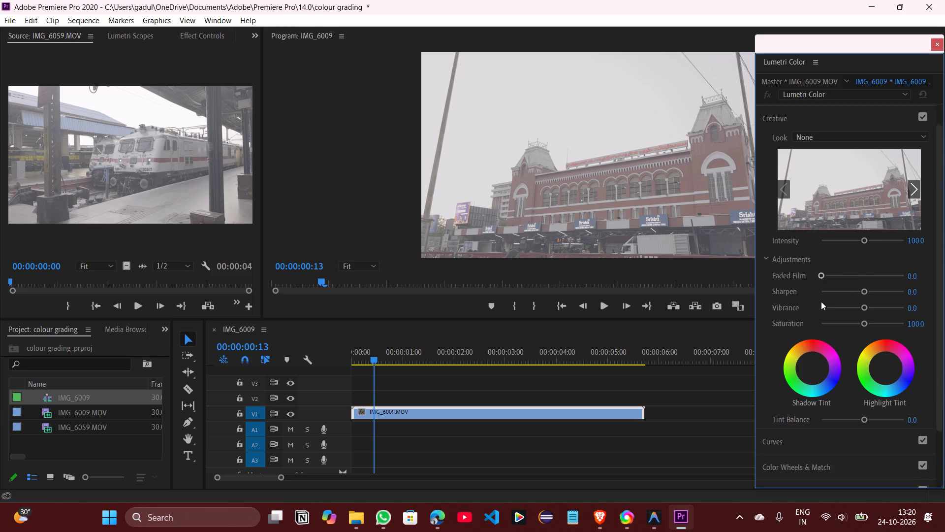
scroll(821, 301, down, 2)
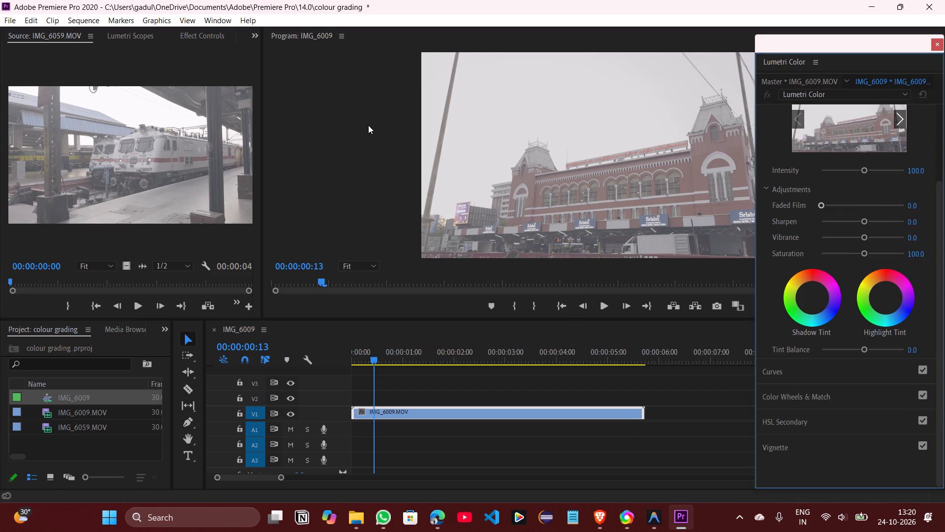
click(196, 38)
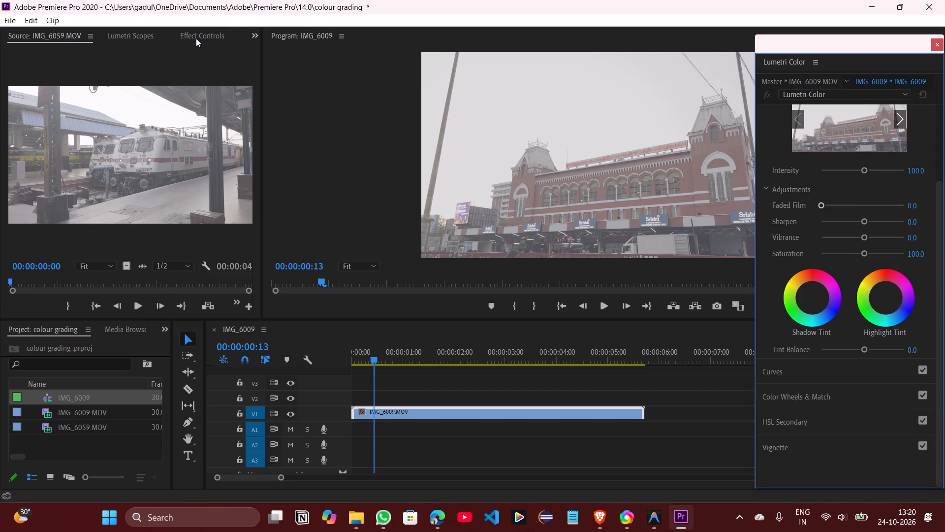
click(402, 382)
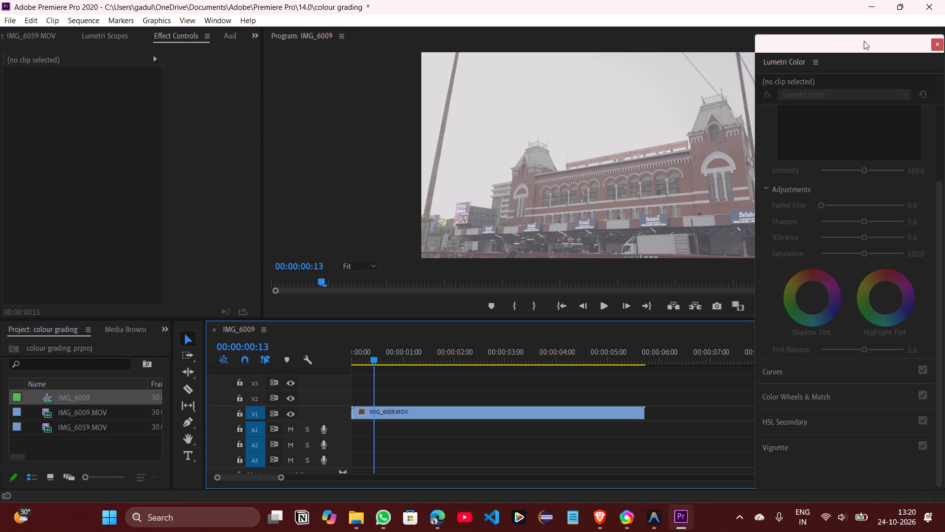
click(864, 42)
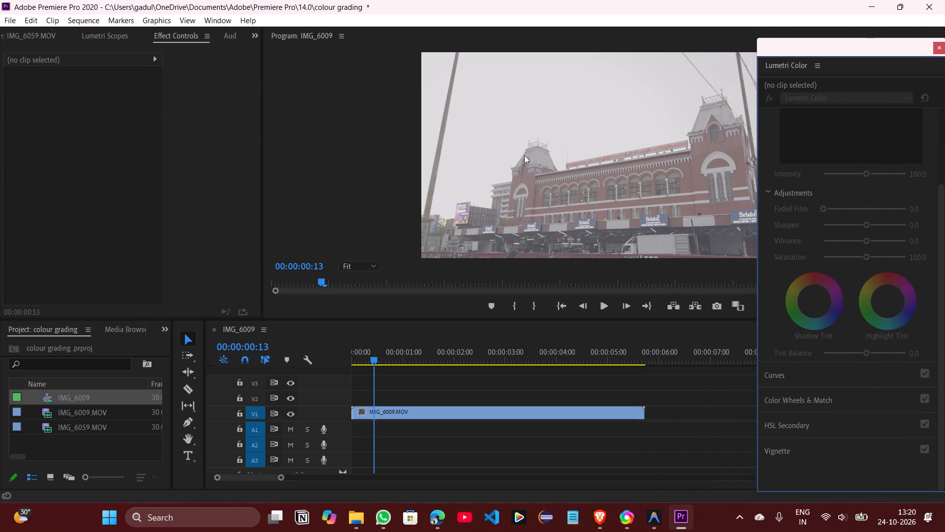
click(467, 409)
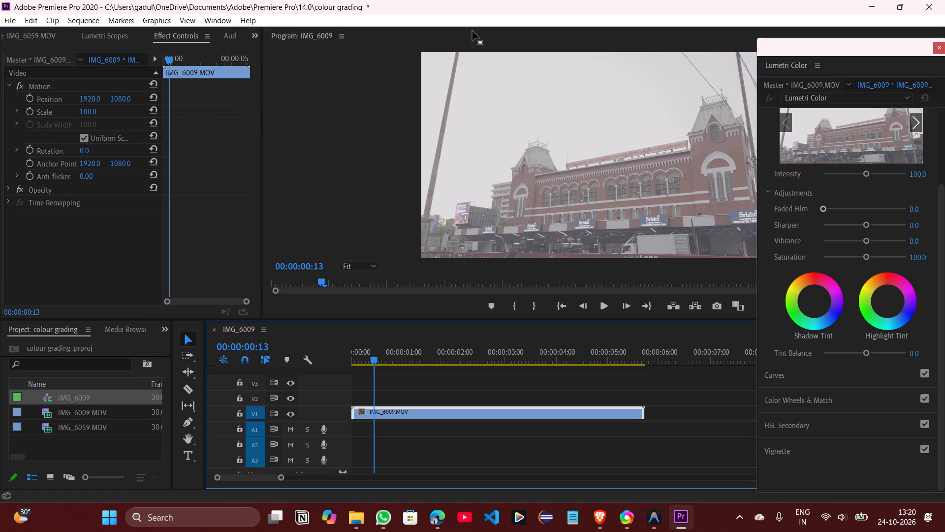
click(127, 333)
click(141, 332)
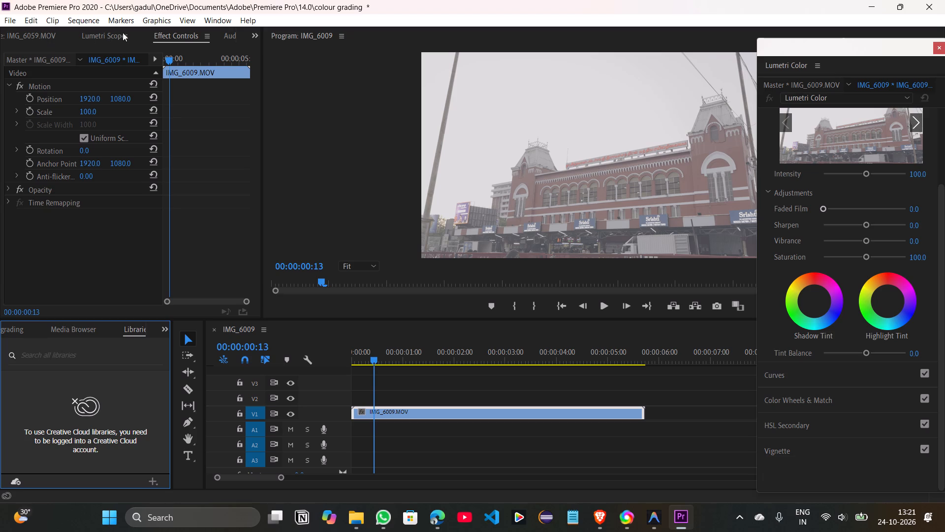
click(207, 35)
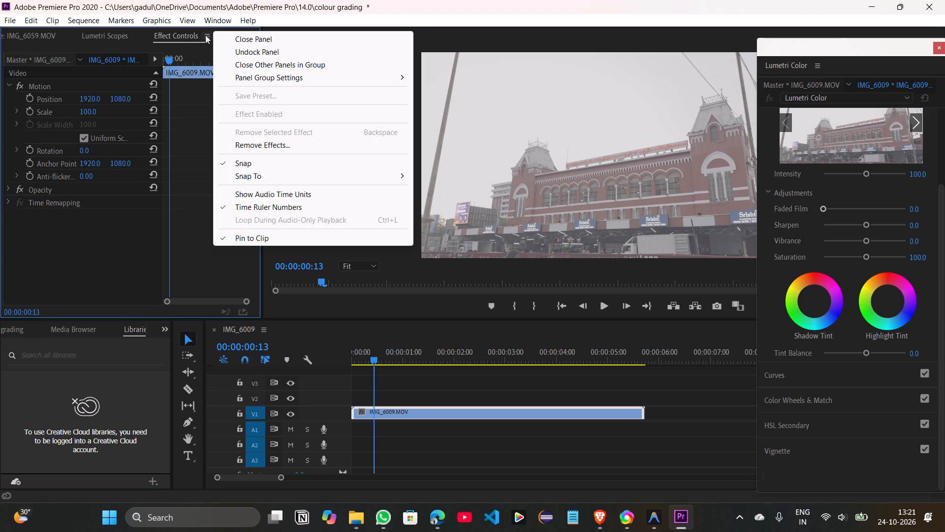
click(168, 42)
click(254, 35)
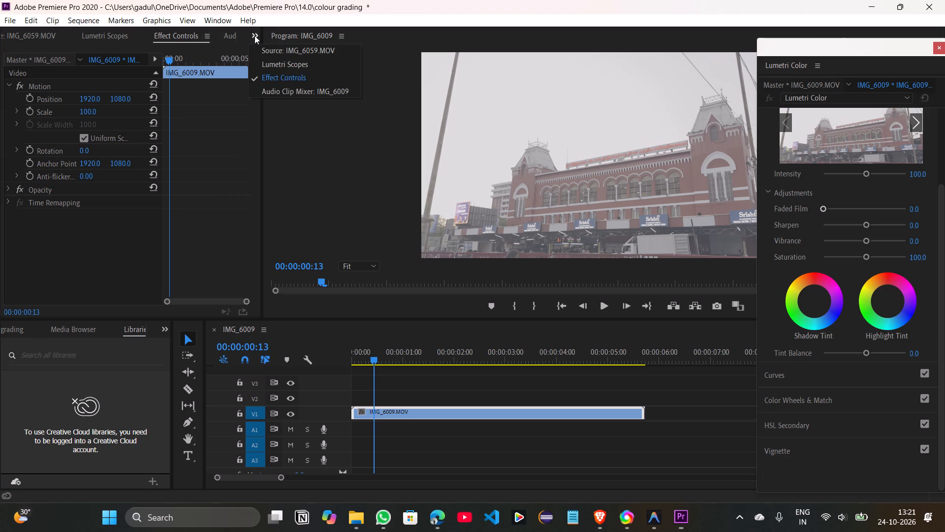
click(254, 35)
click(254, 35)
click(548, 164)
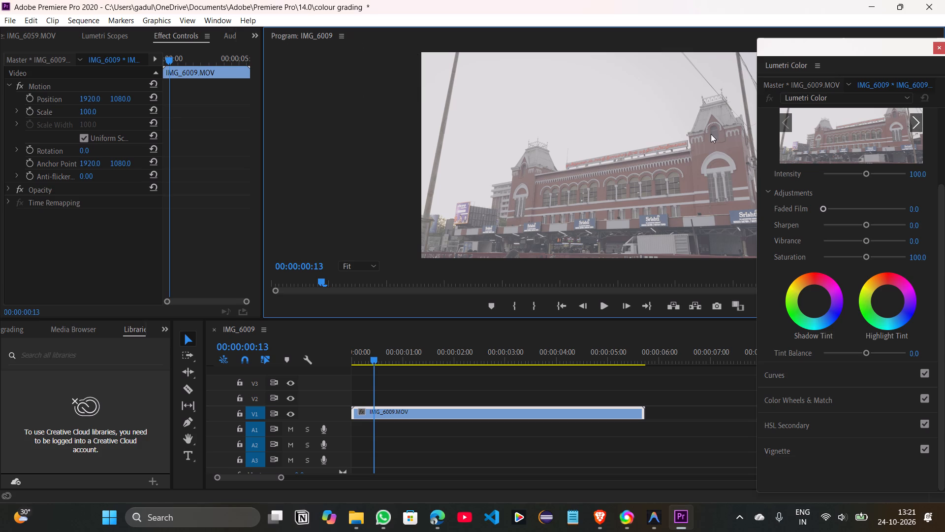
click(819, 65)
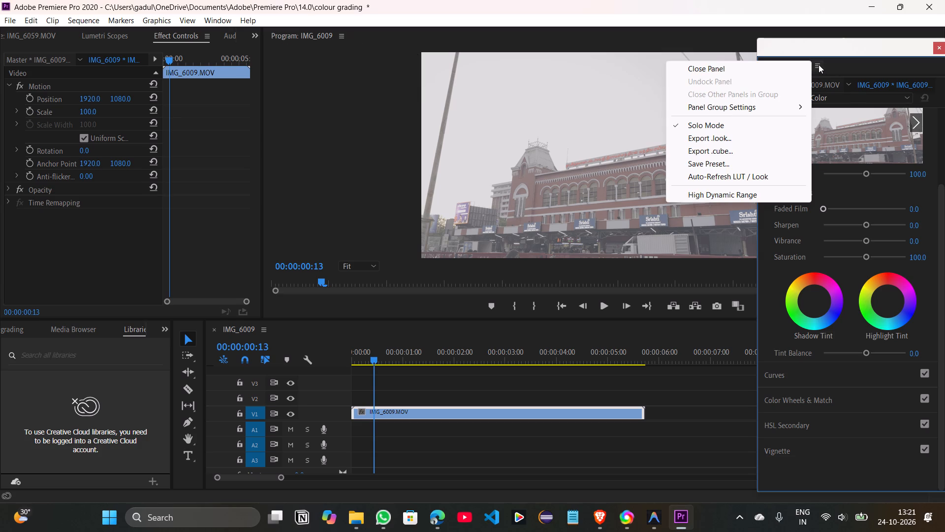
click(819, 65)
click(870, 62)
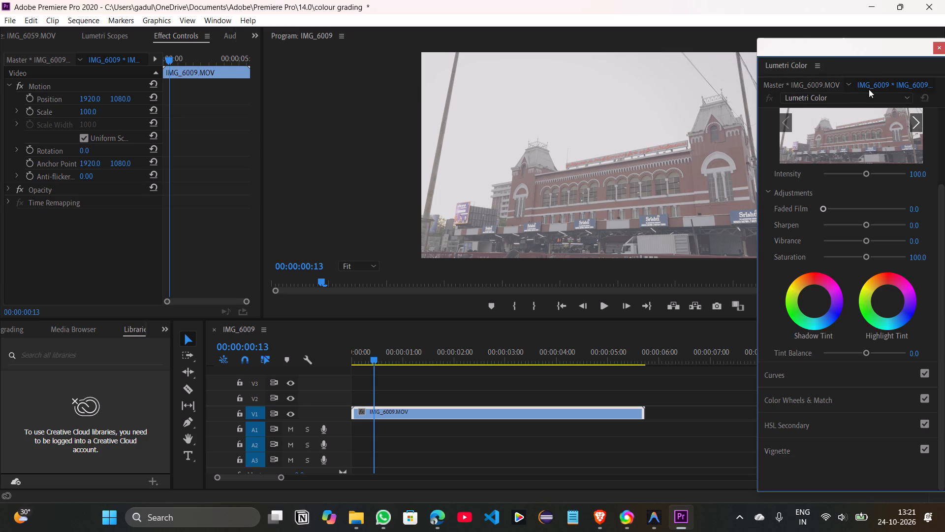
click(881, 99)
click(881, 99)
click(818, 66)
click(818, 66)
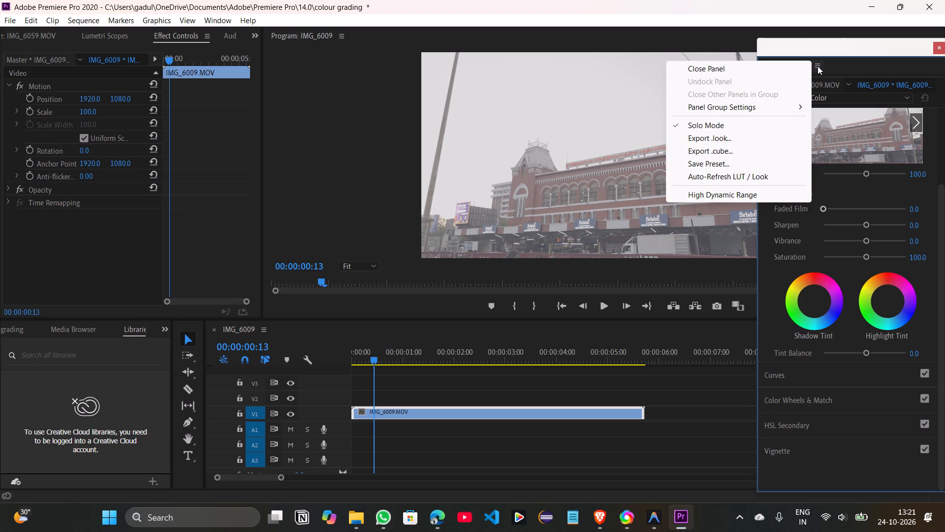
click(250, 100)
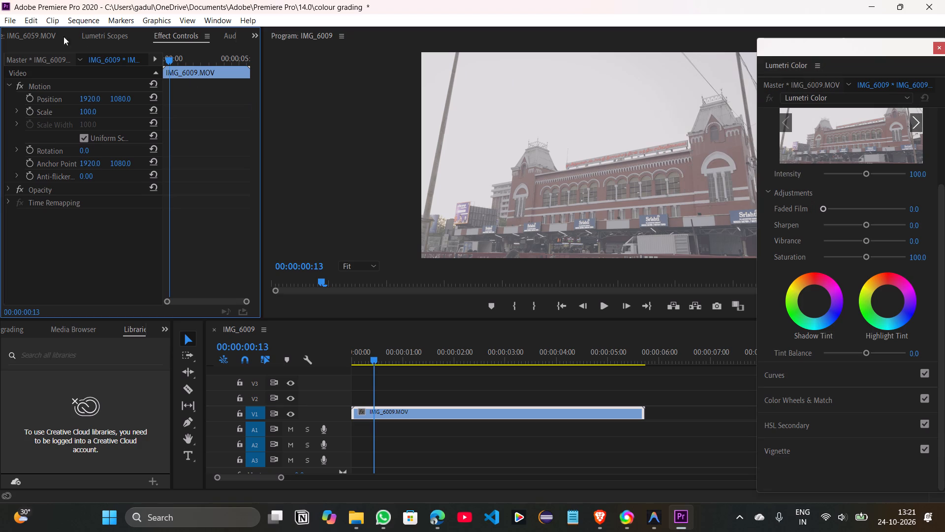
Revert the colour grading project to its last saved version, discarding all unsaved changes.
click(7, 22)
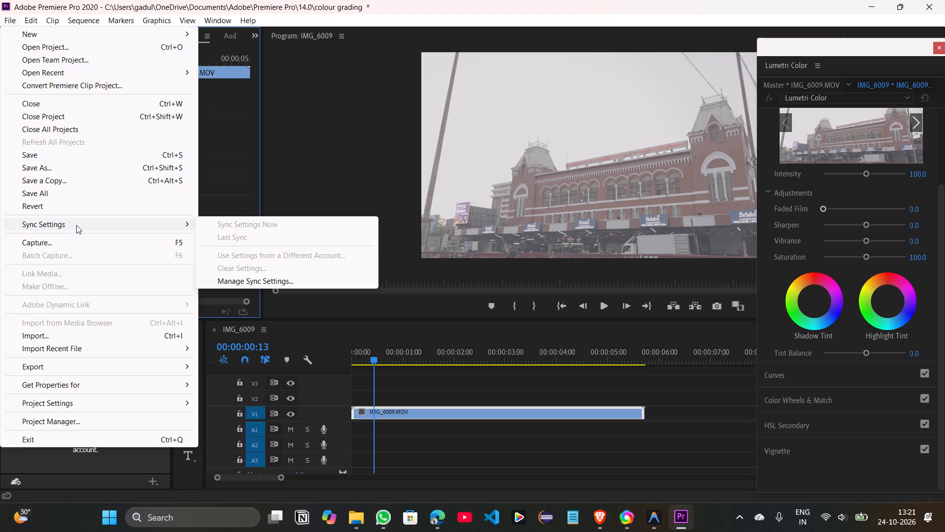
click(35, 207)
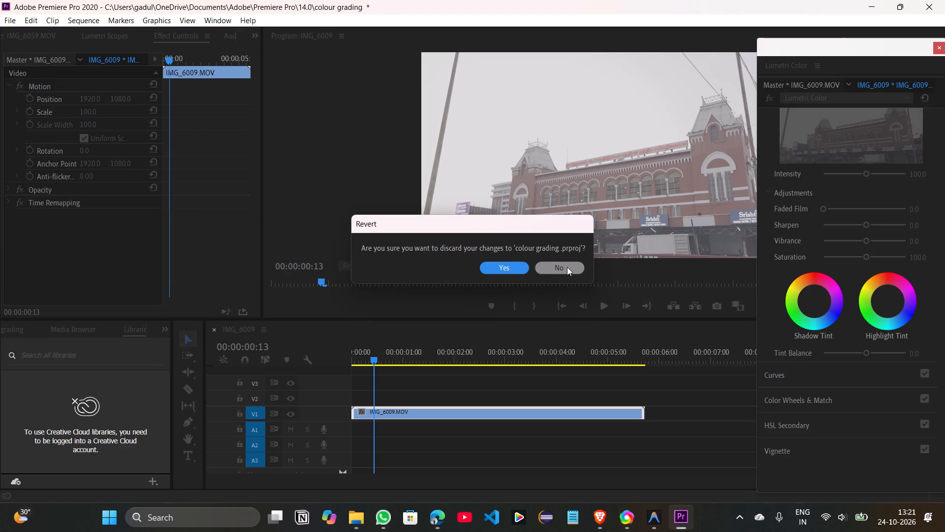
click(508, 267)
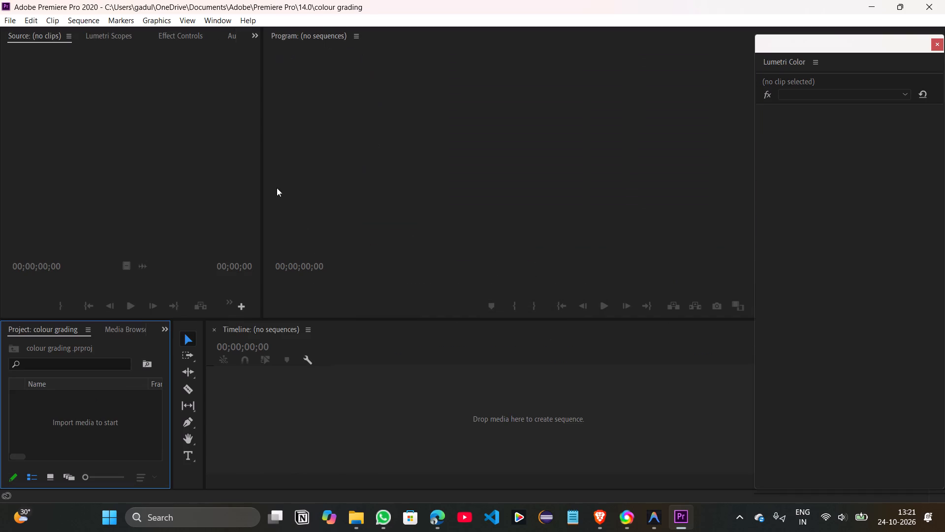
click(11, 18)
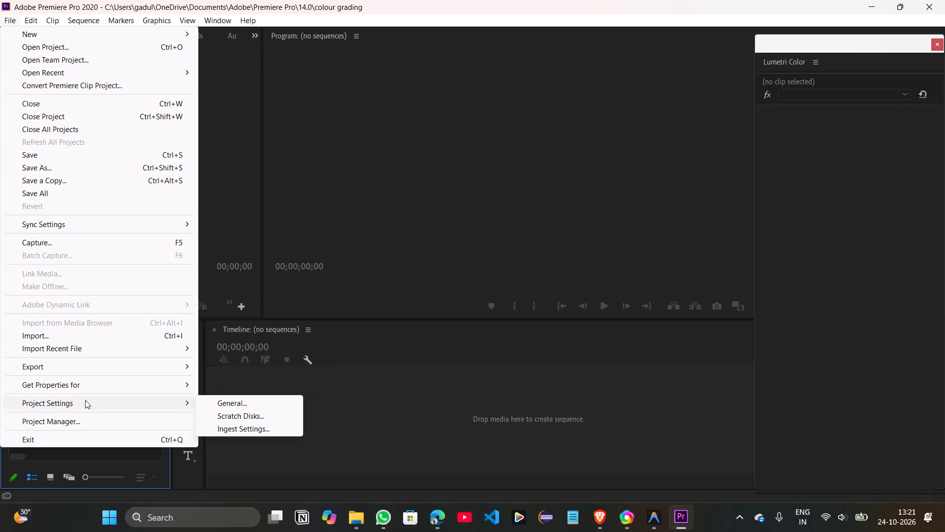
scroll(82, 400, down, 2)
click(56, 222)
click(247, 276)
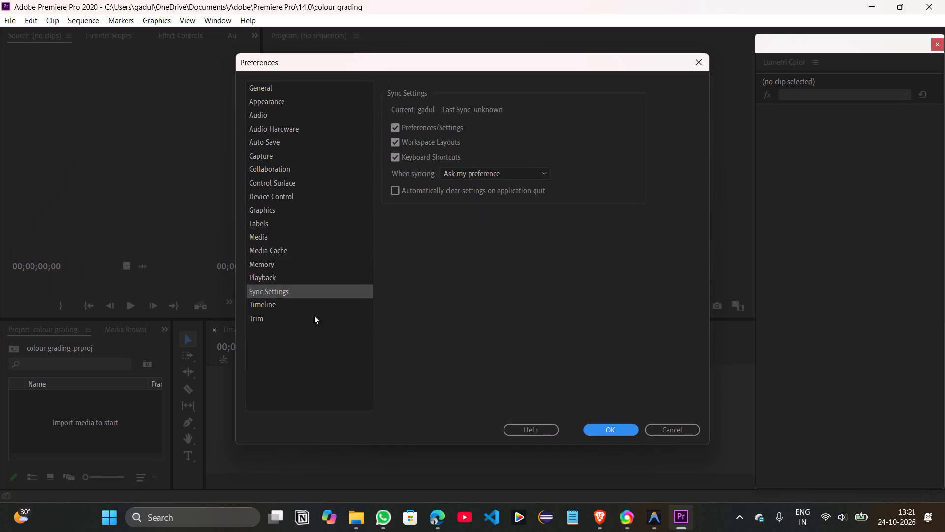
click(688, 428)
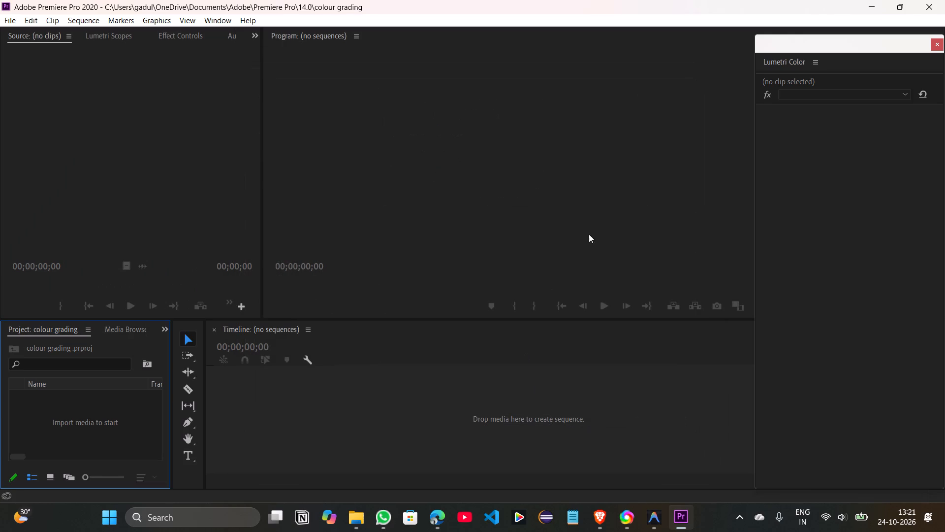
Close the floating Lumetri Color window to clear the workspace.
click(817, 60)
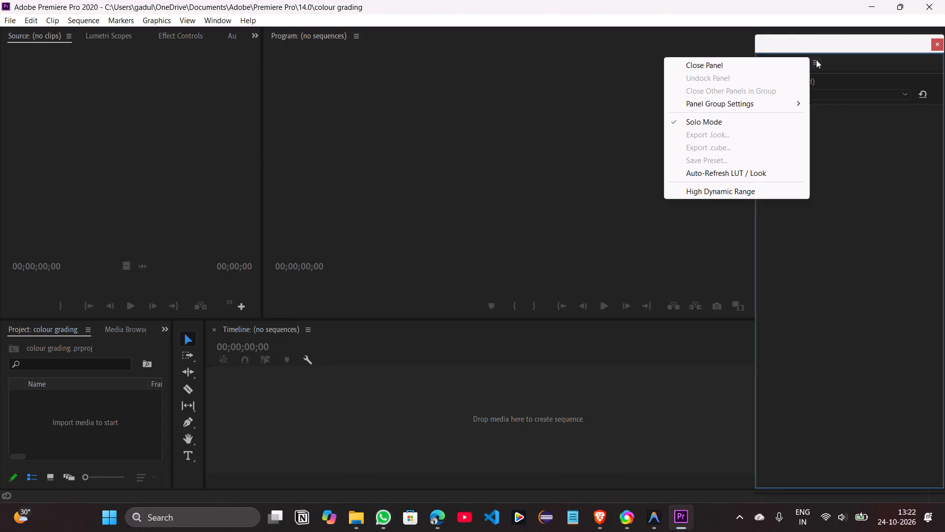
click(816, 60)
click(569, 187)
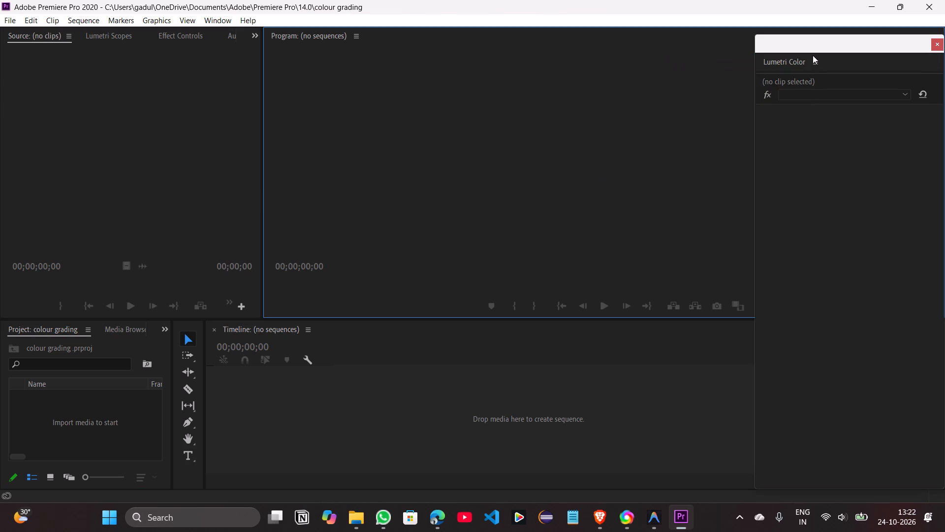
drag(858, 43, 475, 0)
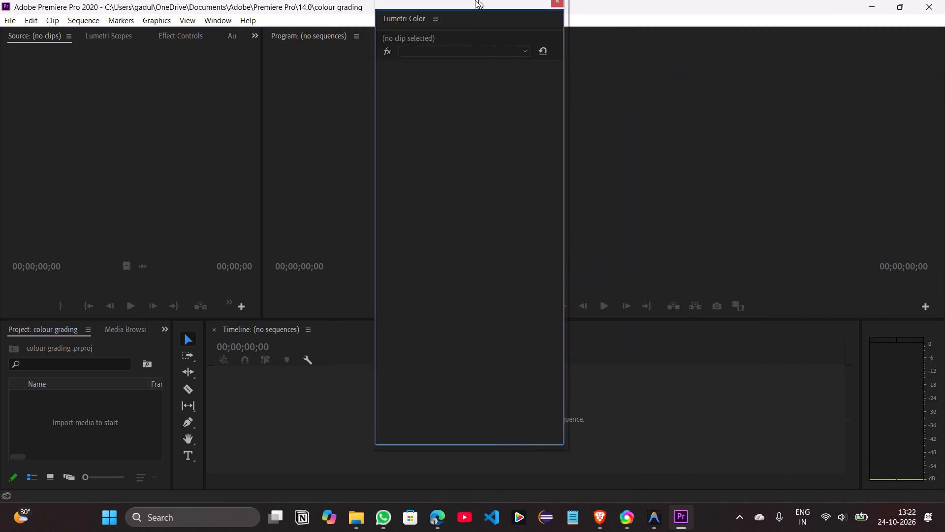
drag(475, 0, 717, 173)
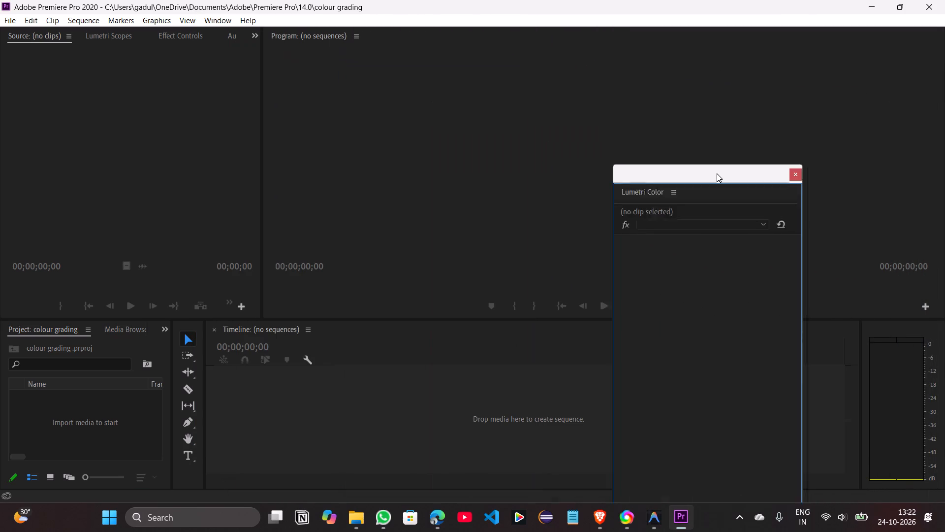
drag(717, 173, 786, 49)
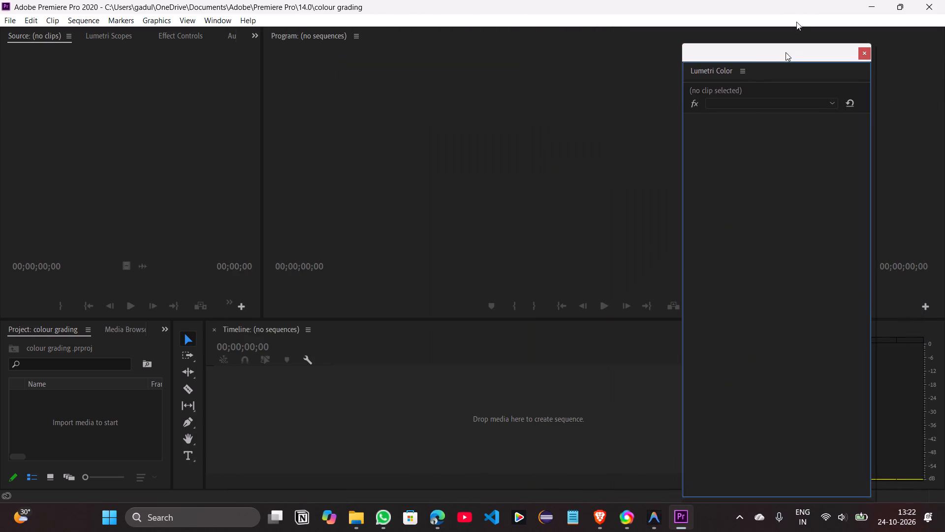
click(864, 53)
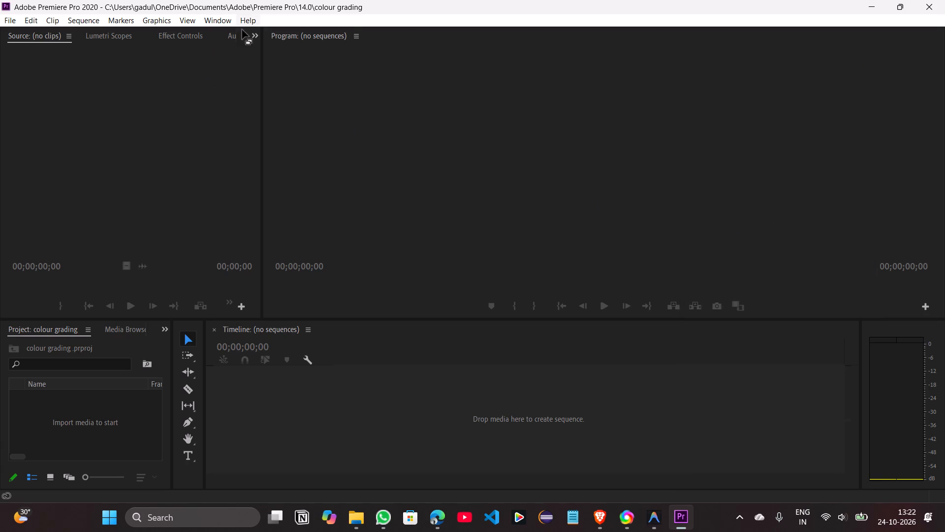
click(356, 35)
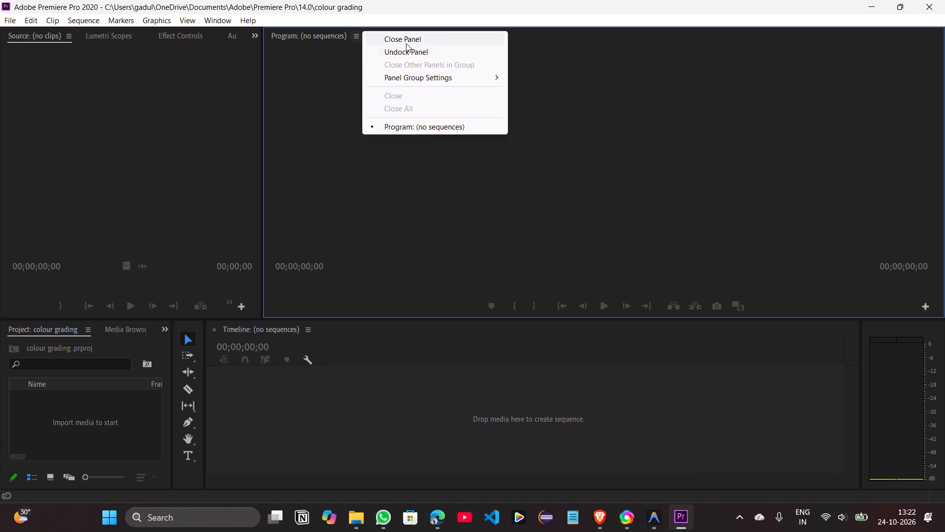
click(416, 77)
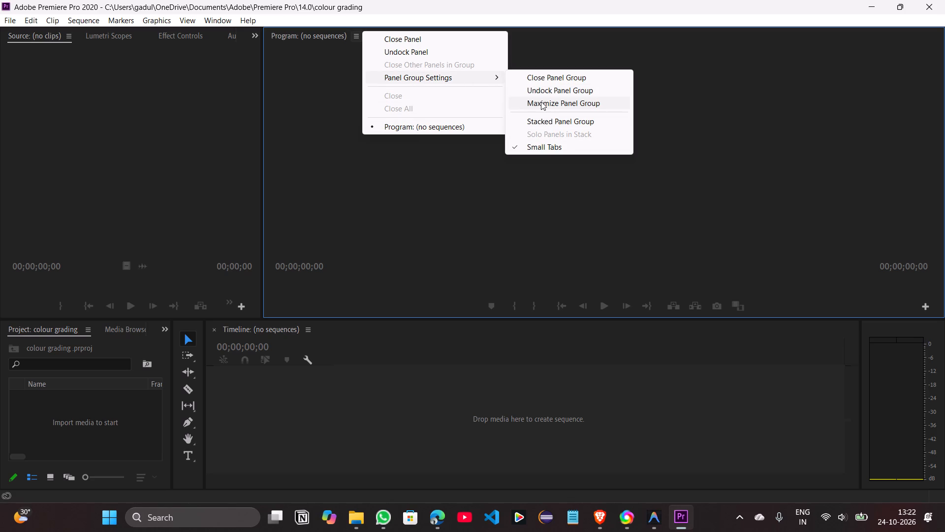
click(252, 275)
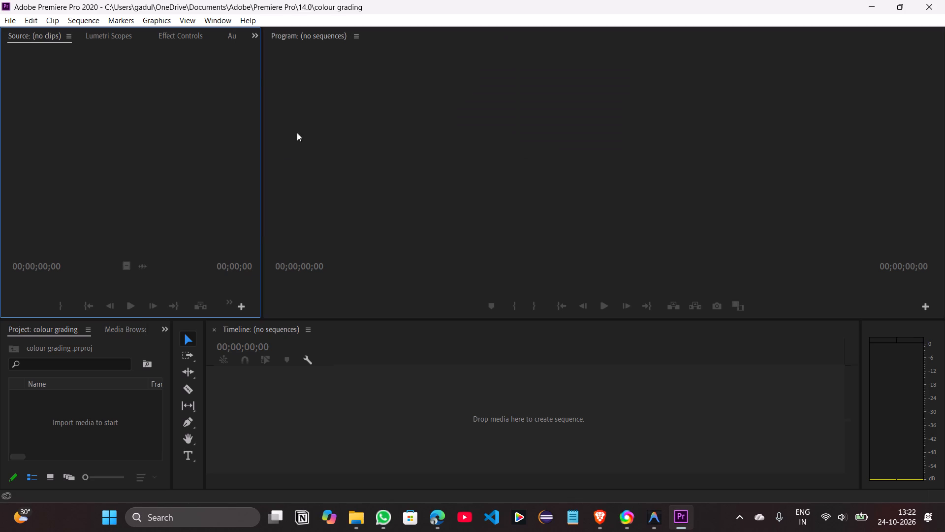
Reorder the source monitor's panel group so that Audio Clip Mixer comes directly after Source.
click(119, 34)
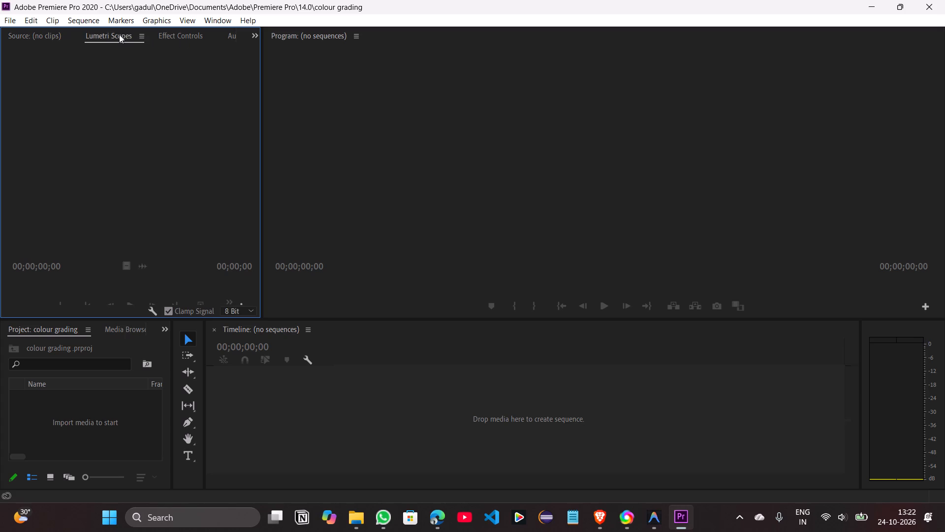
click(173, 33)
click(238, 38)
click(233, 33)
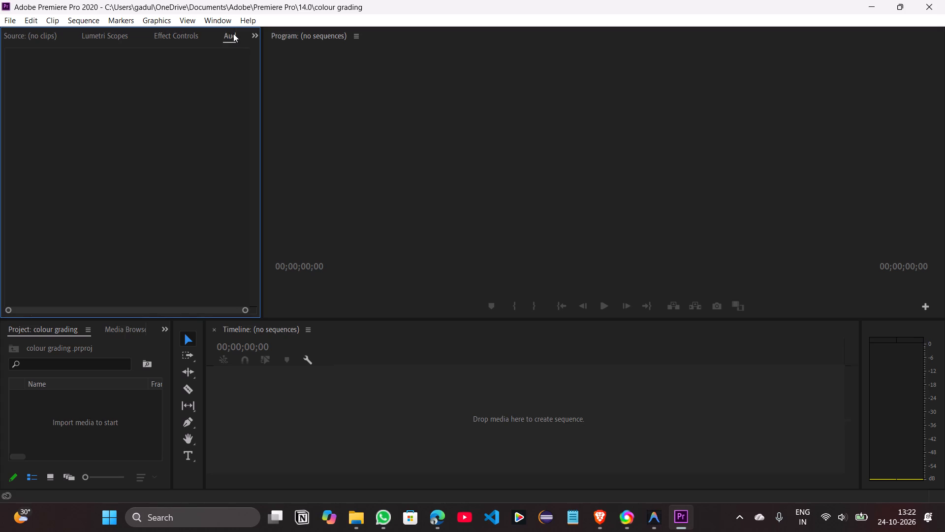
drag(228, 34, 63, 38)
drag(23, 36, 60, 41)
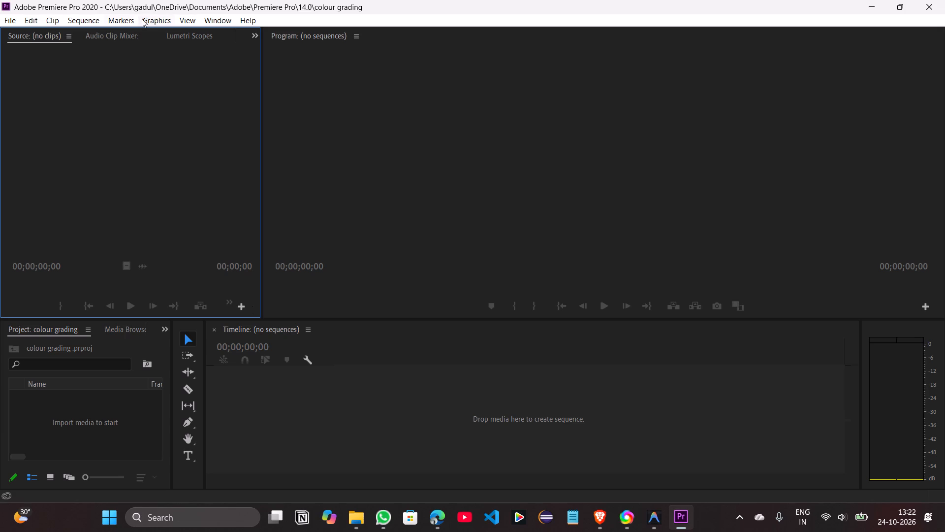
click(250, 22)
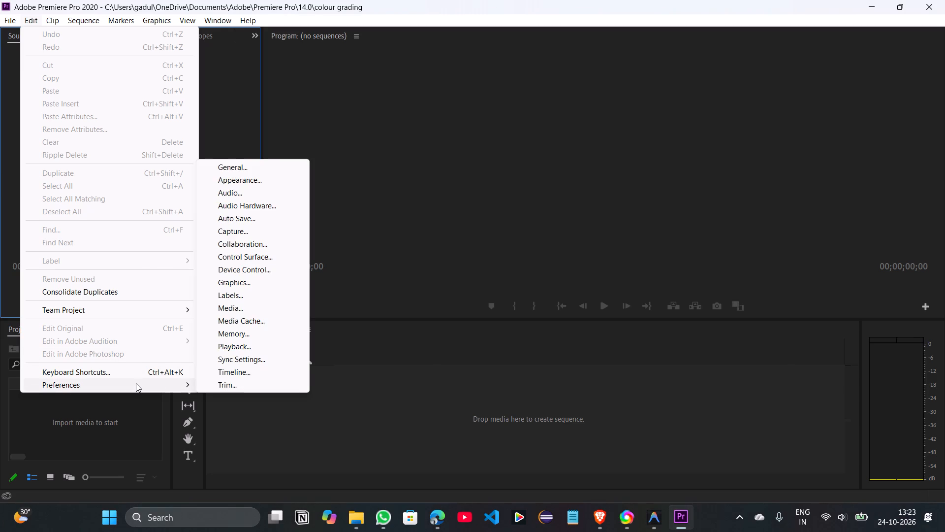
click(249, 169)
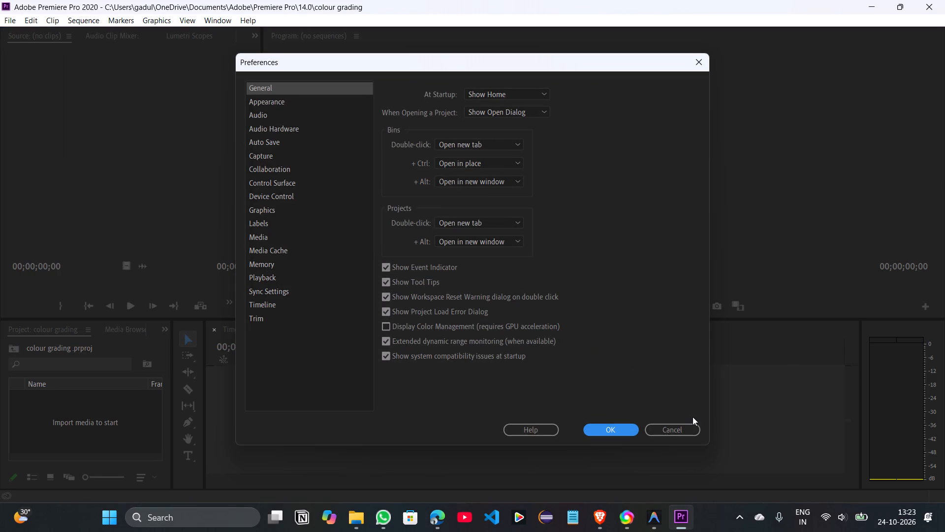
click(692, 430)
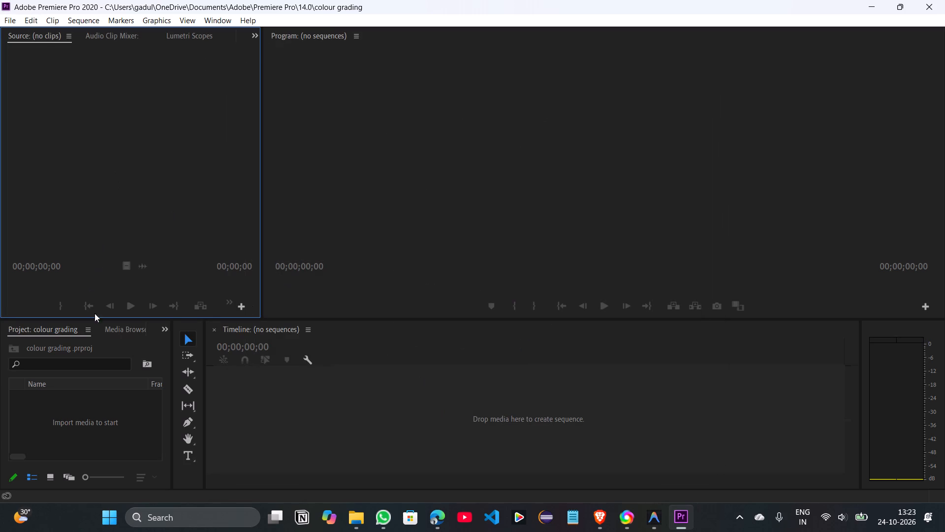
Import the IMG_6059 video from the Downloads folder into the colour grading project.
click(79, 403)
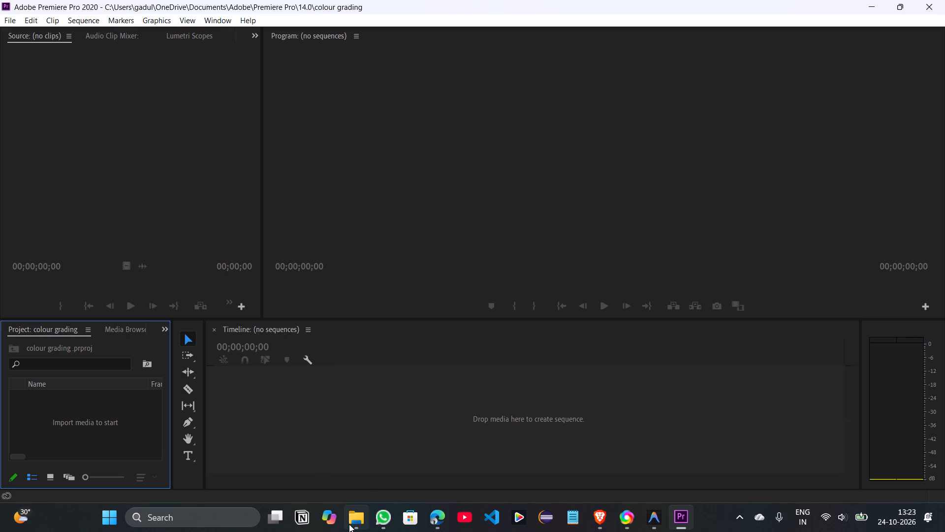
click(353, 519)
drag(255, 110, 270, 140)
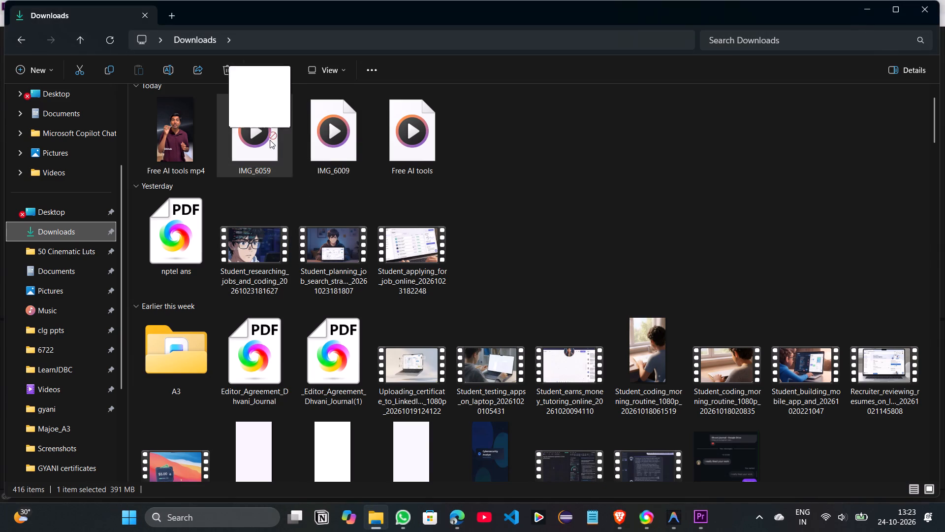
drag(270, 140, 675, 505)
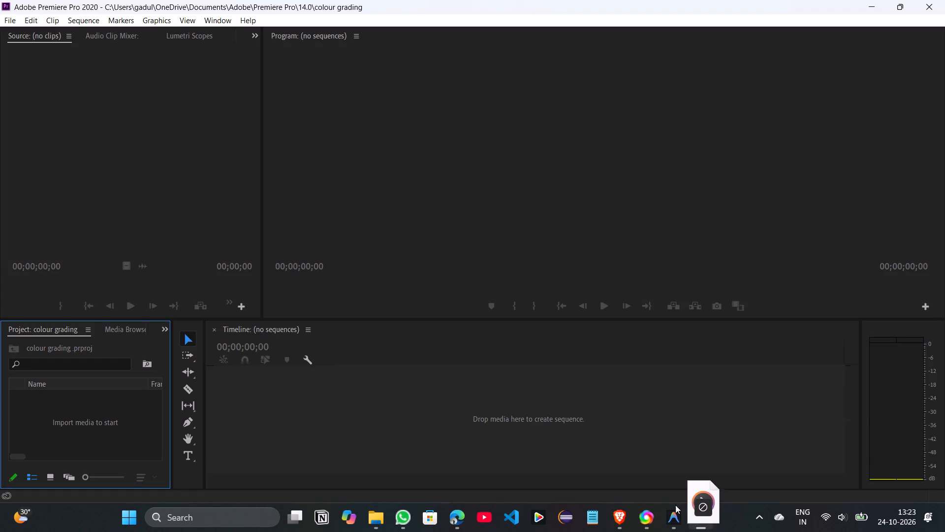
drag(675, 505, 102, 402)
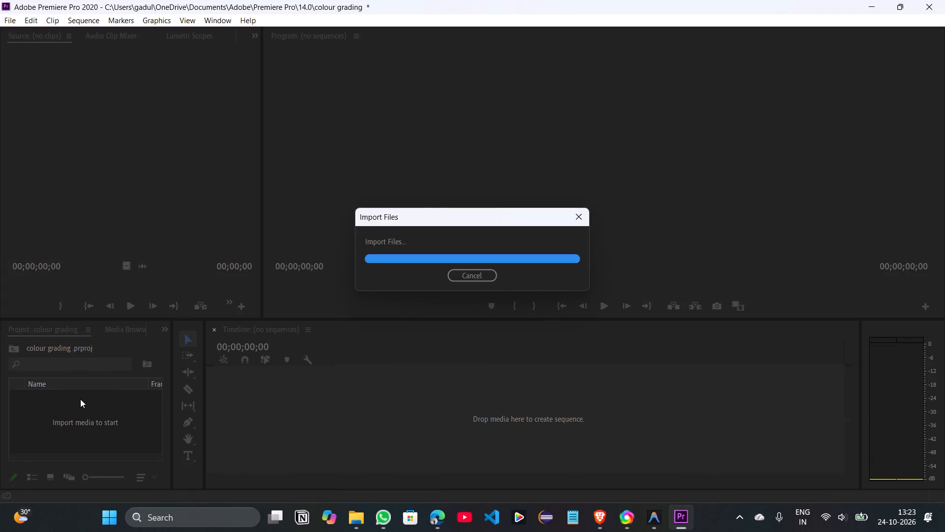
Create a new sequence from the imported IMG_6059.MOV clip in the empty timeline.
drag(81, 397, 328, 404)
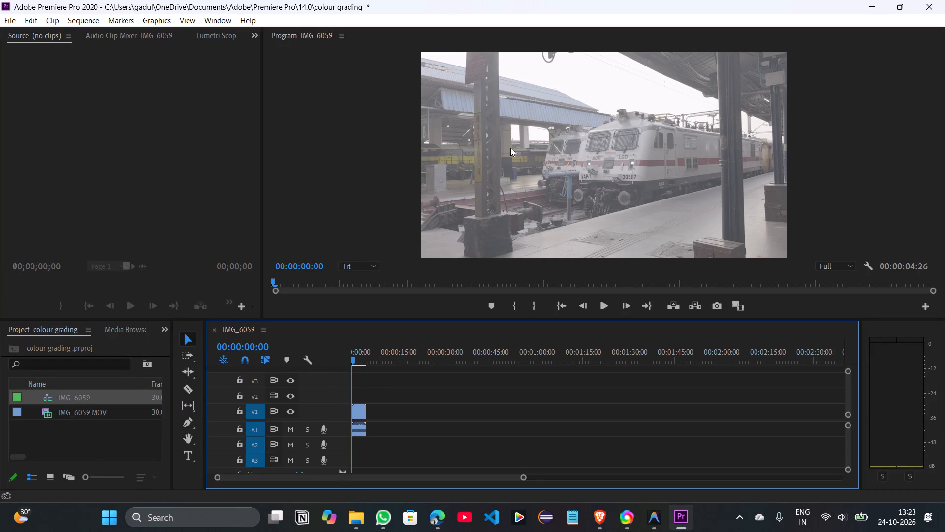
click(564, 83)
click(560, 177)
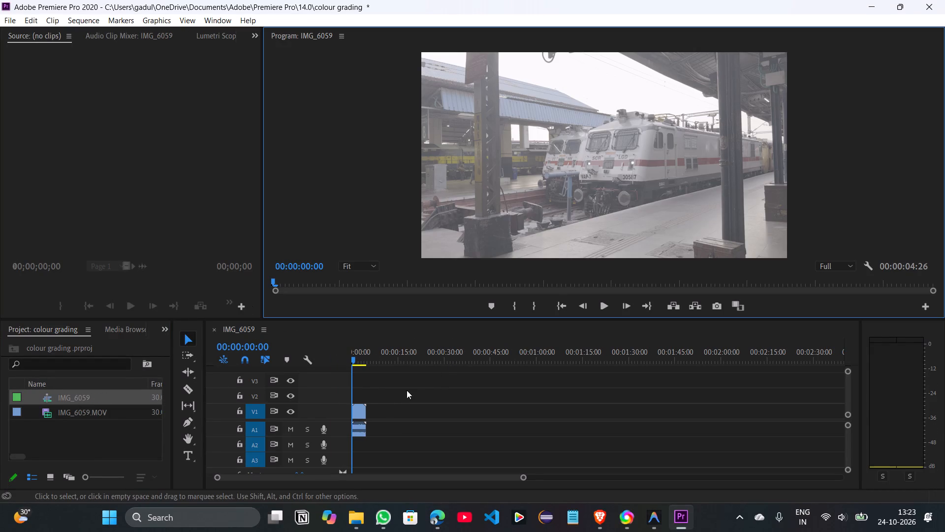
Unlink the IMG_6059.MOV timeline clip's audio from its video and delete the audio from track A1.
click(361, 411)
right_click(361, 411)
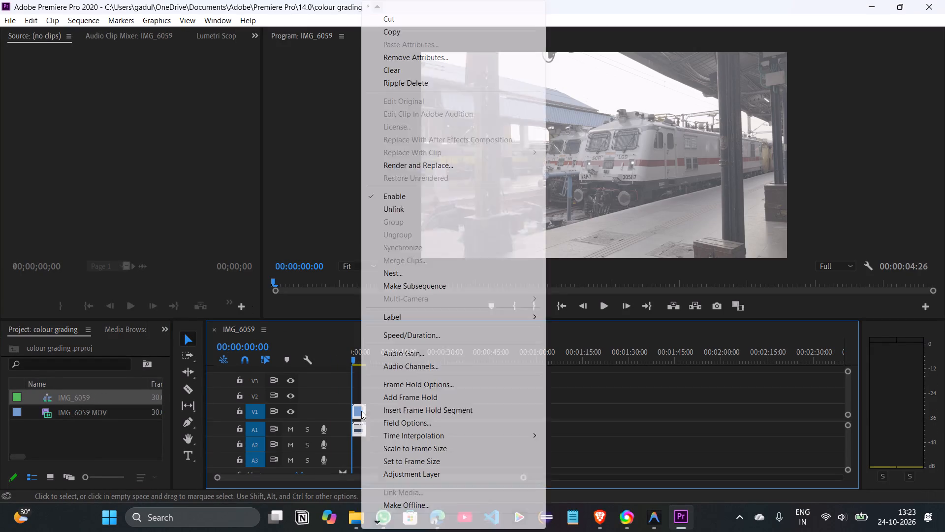
click(402, 208)
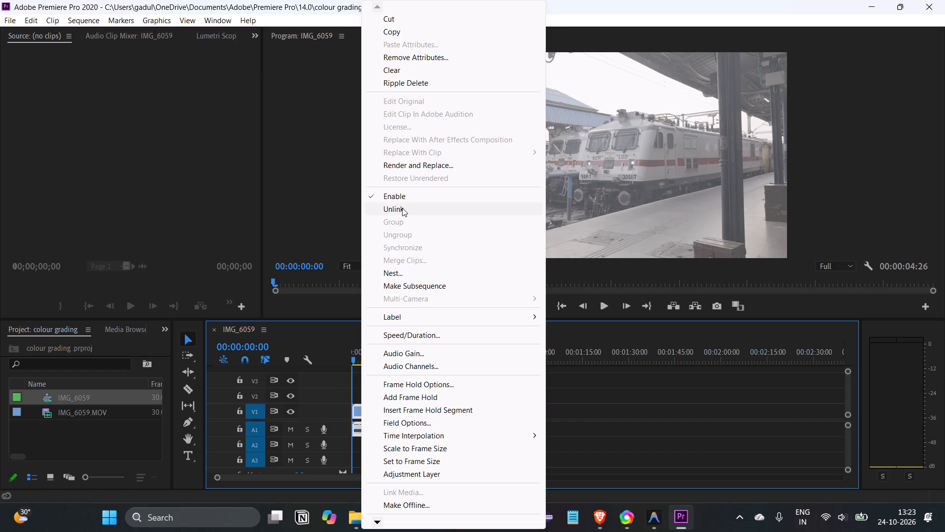
click(429, 461)
click(362, 430)
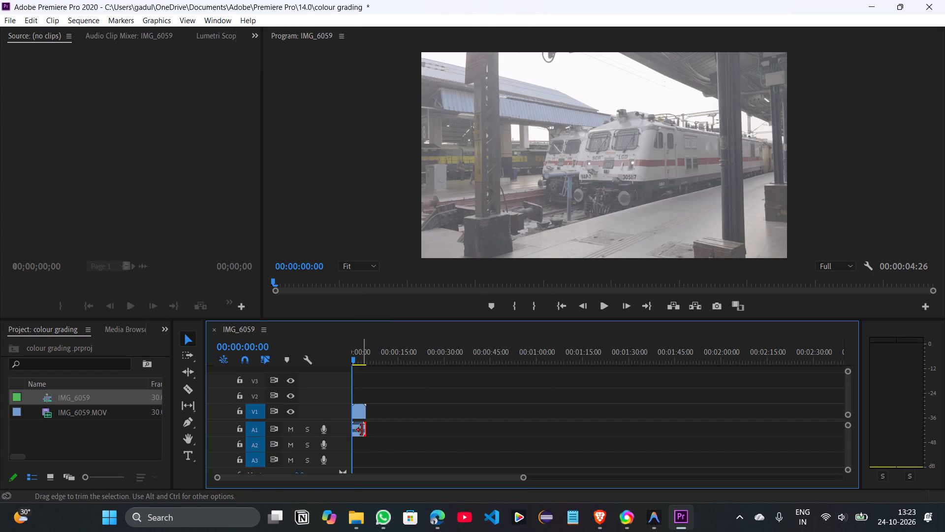
click(361, 431)
key(Delete)
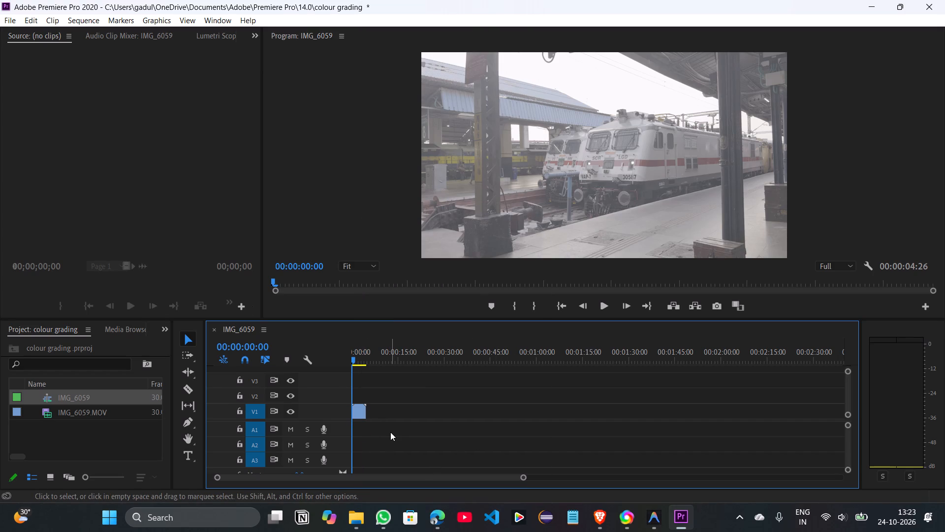
Display the Effect Controls for the IMG_6059.MOV video clip on track V1.
ctrl+scroll(371, 429, up, 5)
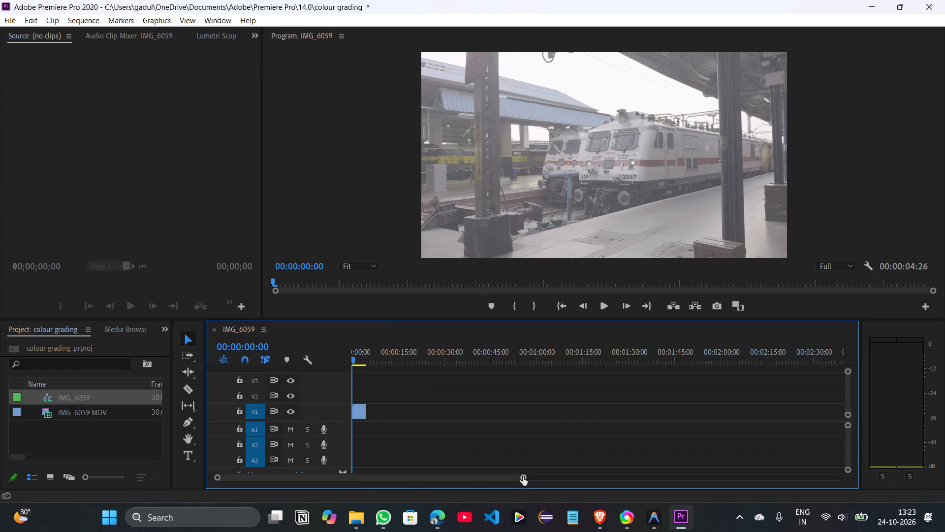
drag(523, 476, 414, 484)
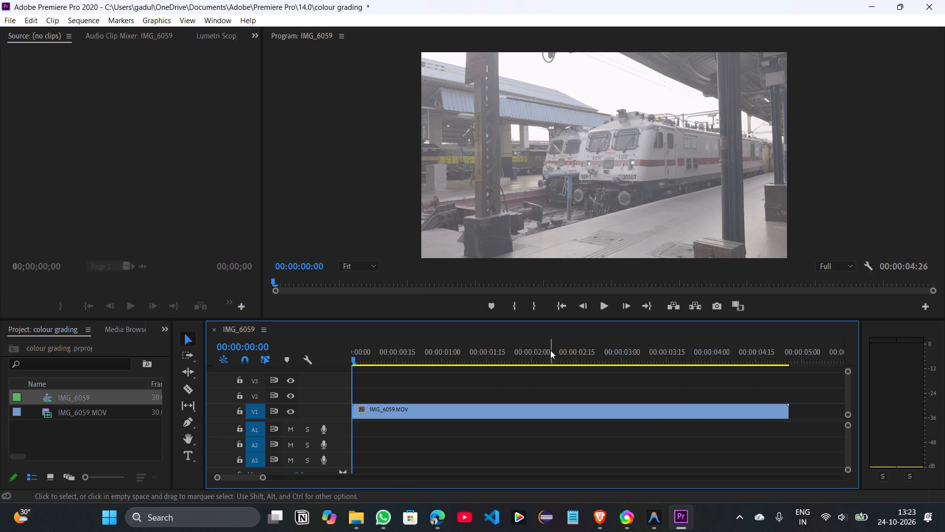
click(537, 412)
click(684, 111)
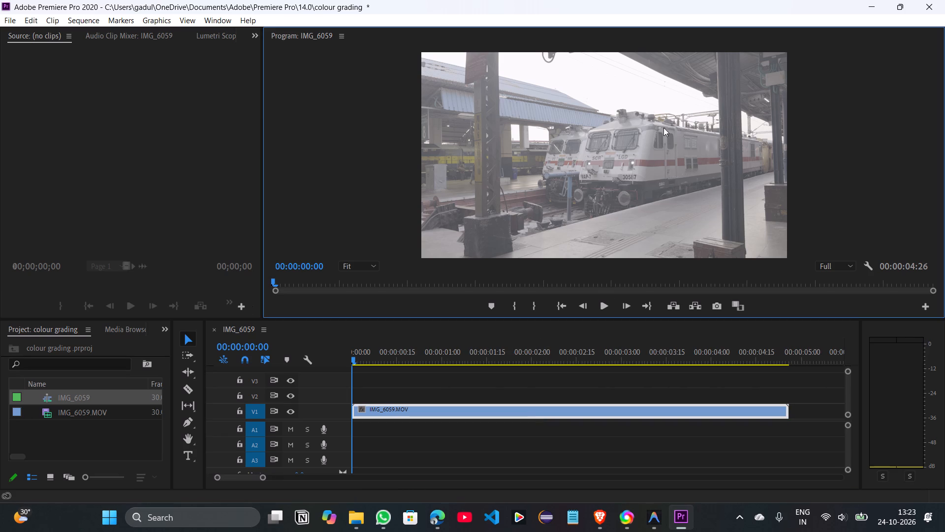
double_click(616, 149)
click(570, 413)
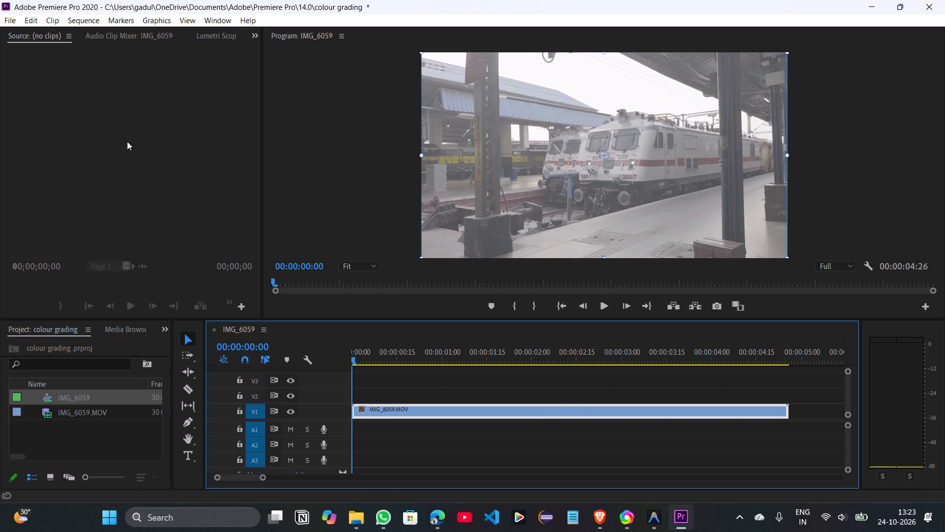
click(120, 34)
click(222, 36)
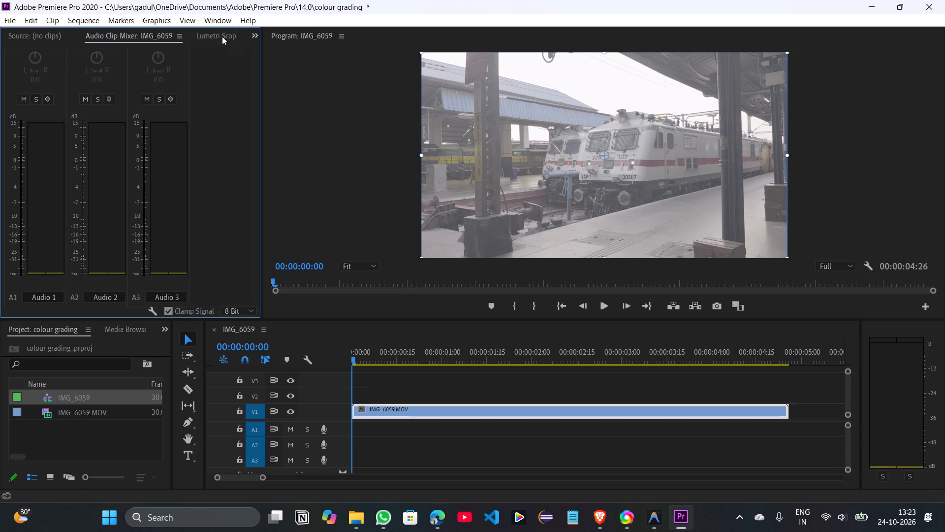
click(225, 36)
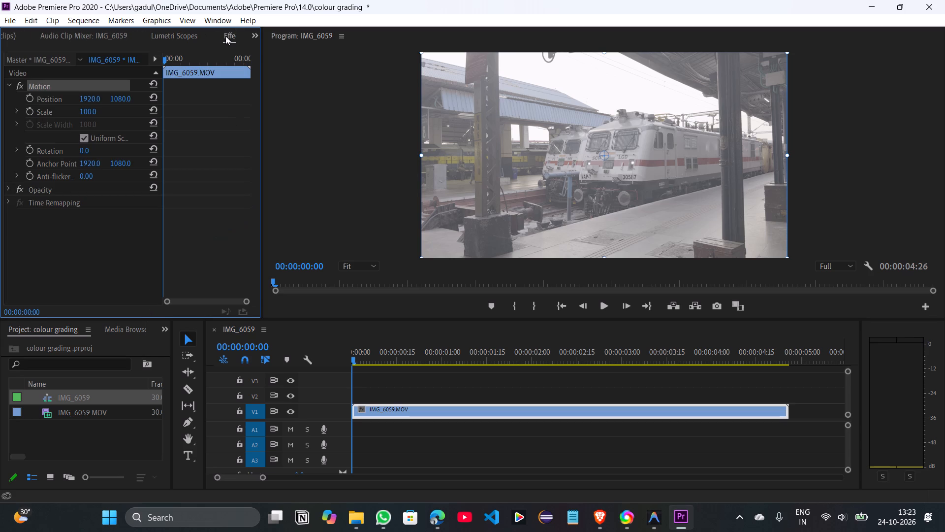
drag(220, 35, 159, 41)
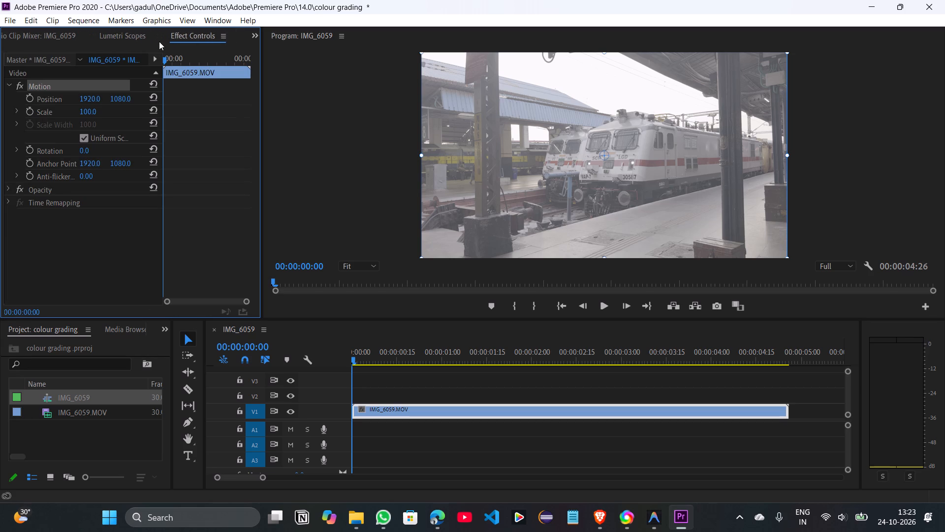
drag(159, 41, 141, 42)
click(340, 140)
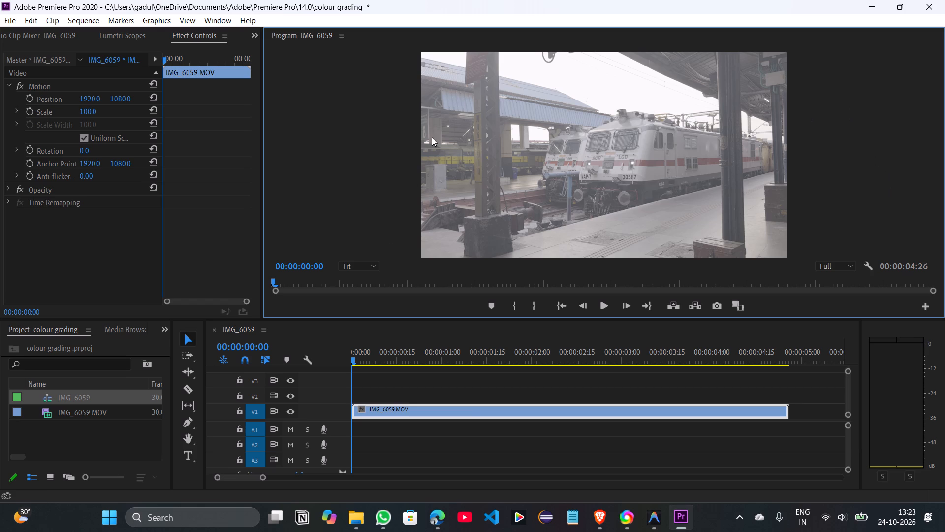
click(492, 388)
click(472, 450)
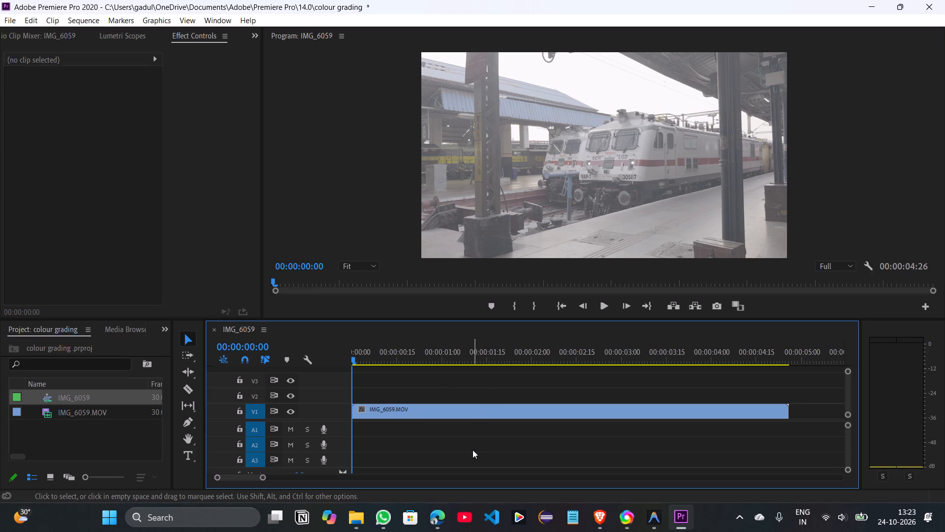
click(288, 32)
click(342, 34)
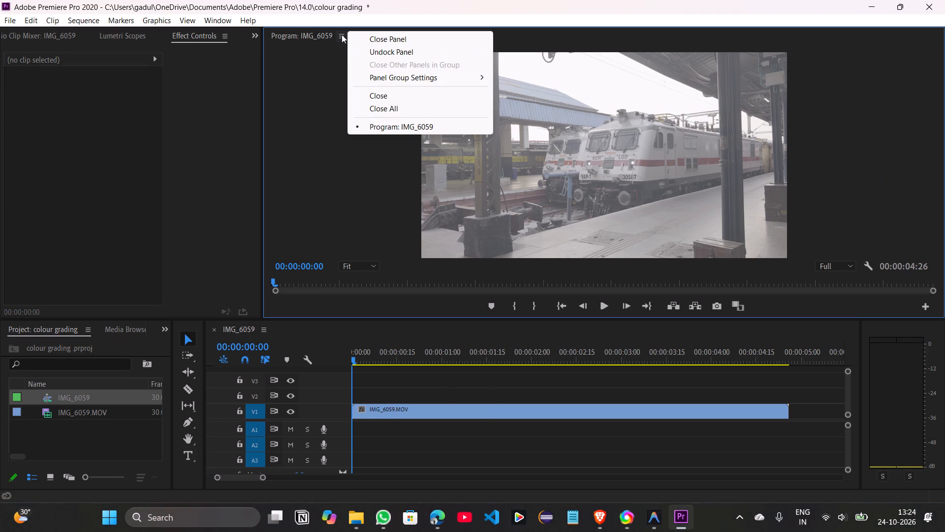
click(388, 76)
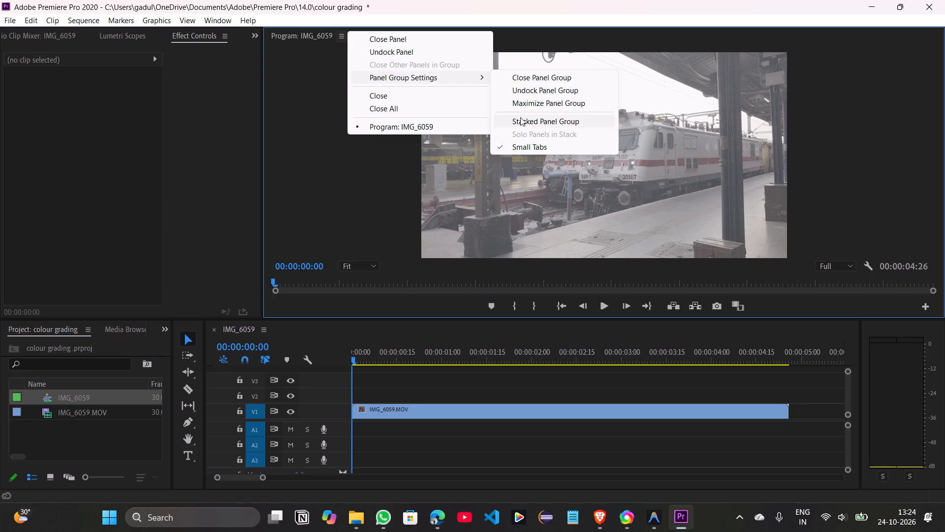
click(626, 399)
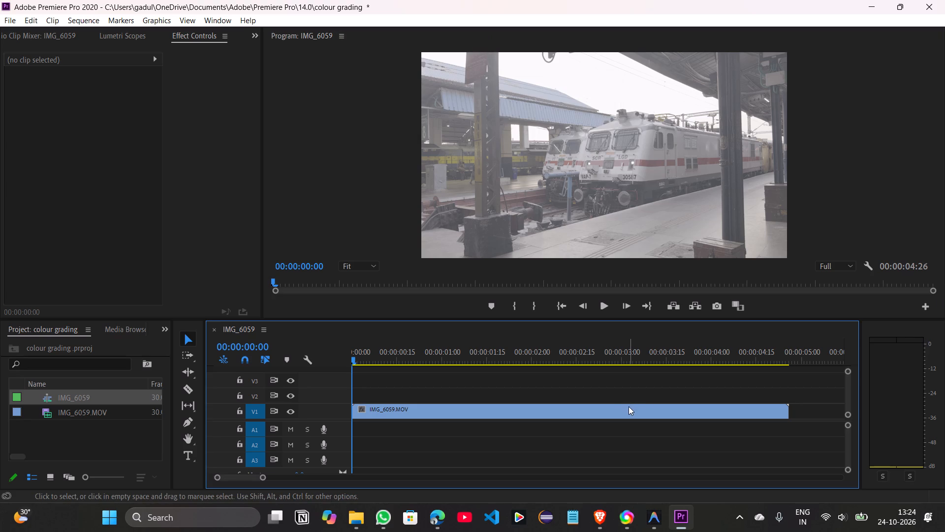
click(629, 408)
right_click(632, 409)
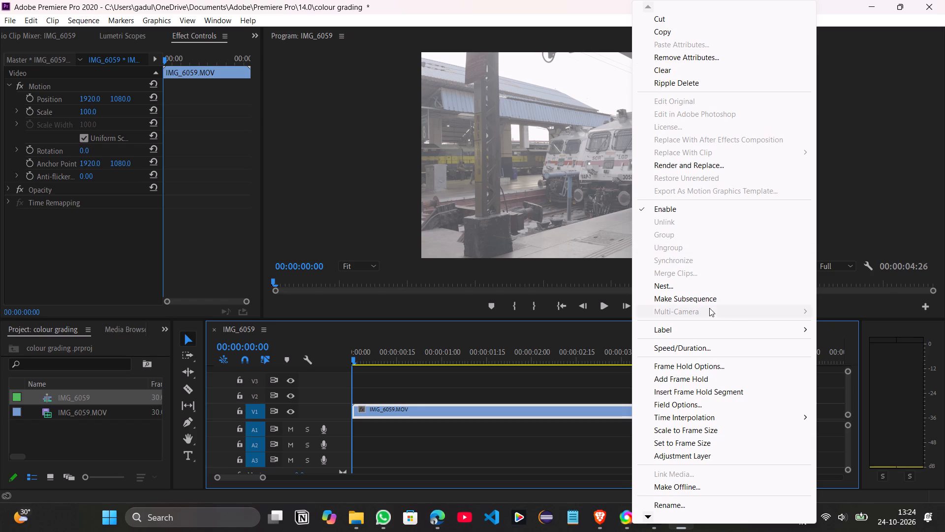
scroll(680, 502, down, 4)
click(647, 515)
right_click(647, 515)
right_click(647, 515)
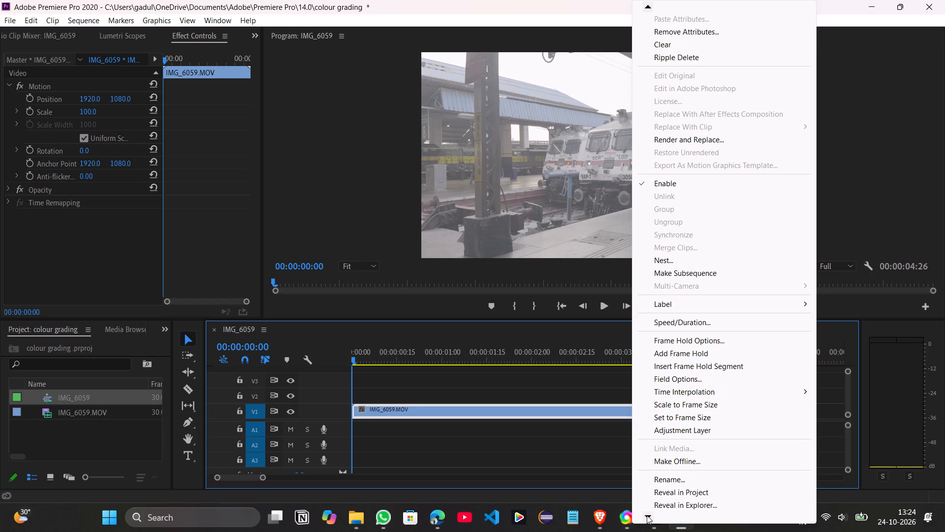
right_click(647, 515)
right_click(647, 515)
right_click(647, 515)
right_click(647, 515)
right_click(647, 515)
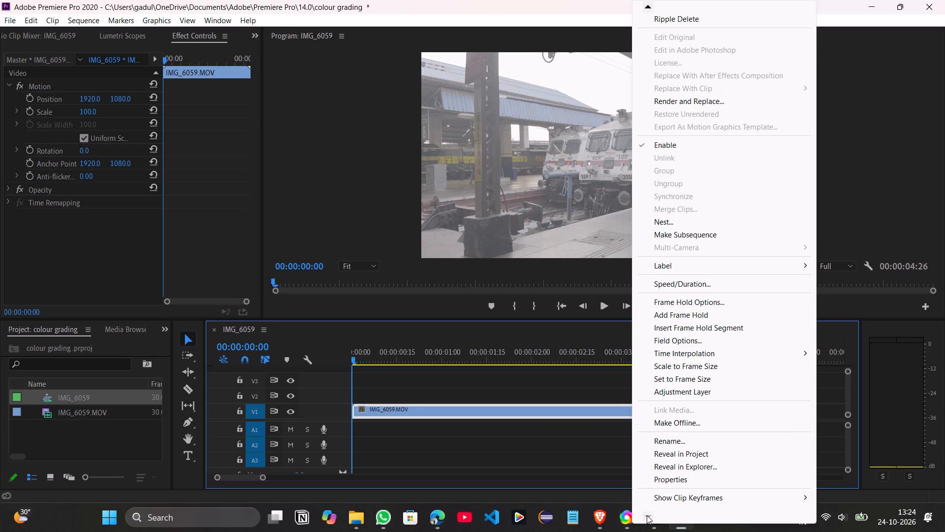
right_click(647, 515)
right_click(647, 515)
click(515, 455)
Select the IMG_6059.MOV timeline clip and move the playhead to 00:00:00:12.
click(504, 411)
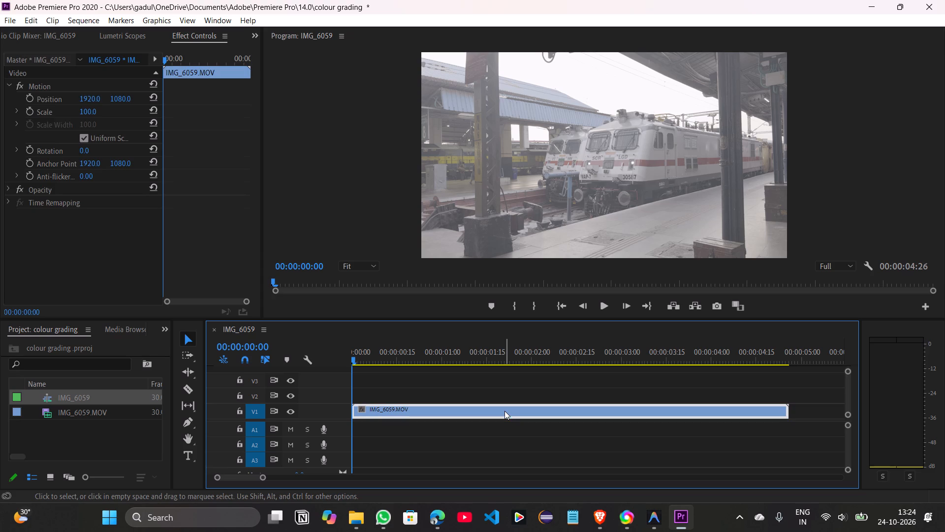
drag(351, 358, 388, 367)
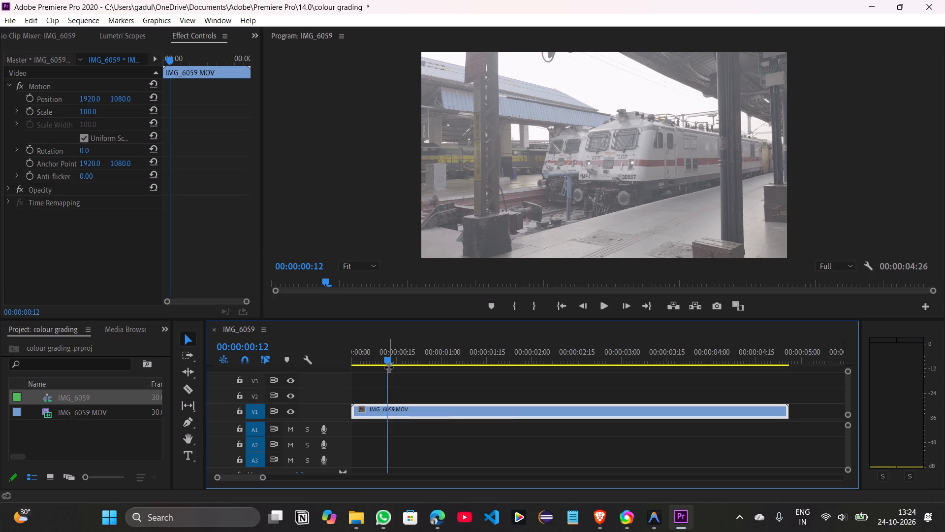
Examine the IMG_6059.MOV clip's master and sequence effect settings, Lumetri Scopes, source view and Audio Clip Mixer.
click(51, 58)
click(117, 58)
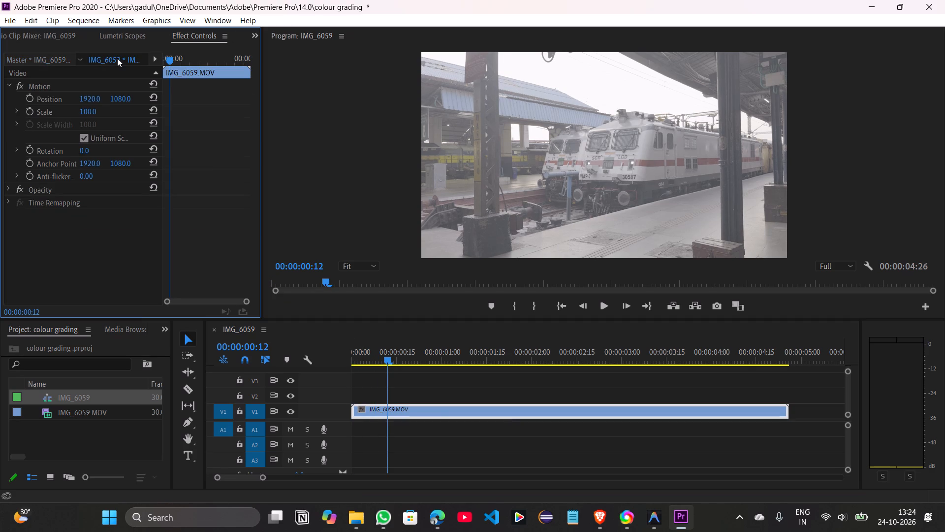
click(115, 36)
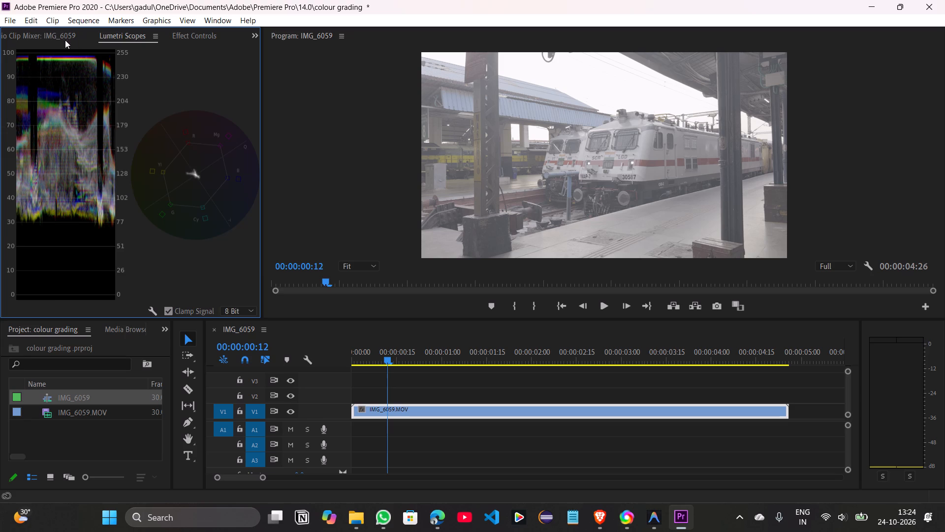
click(54, 34)
click(13, 32)
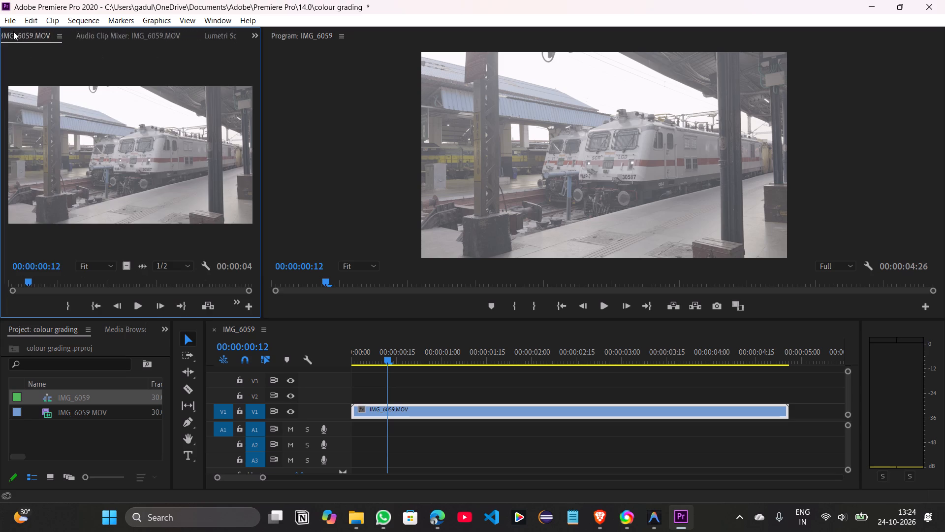
click(164, 38)
click(189, 35)
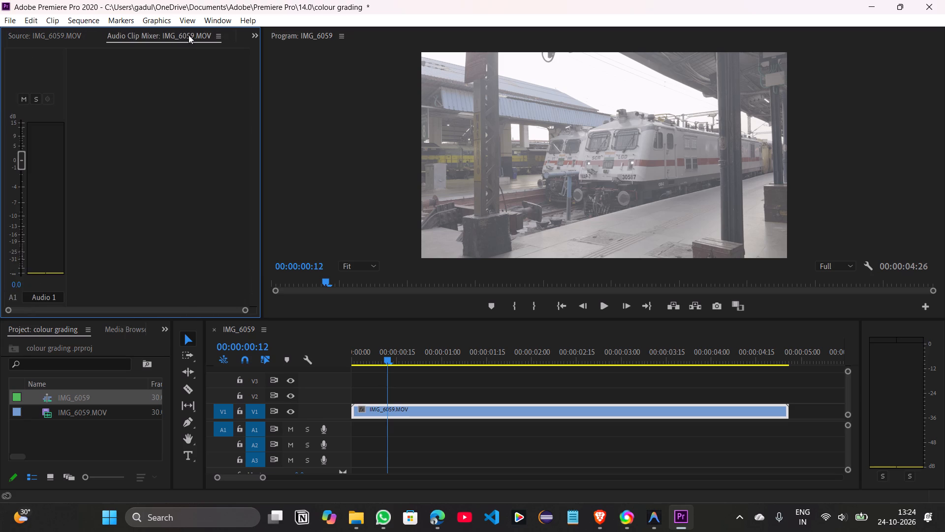
click(257, 34)
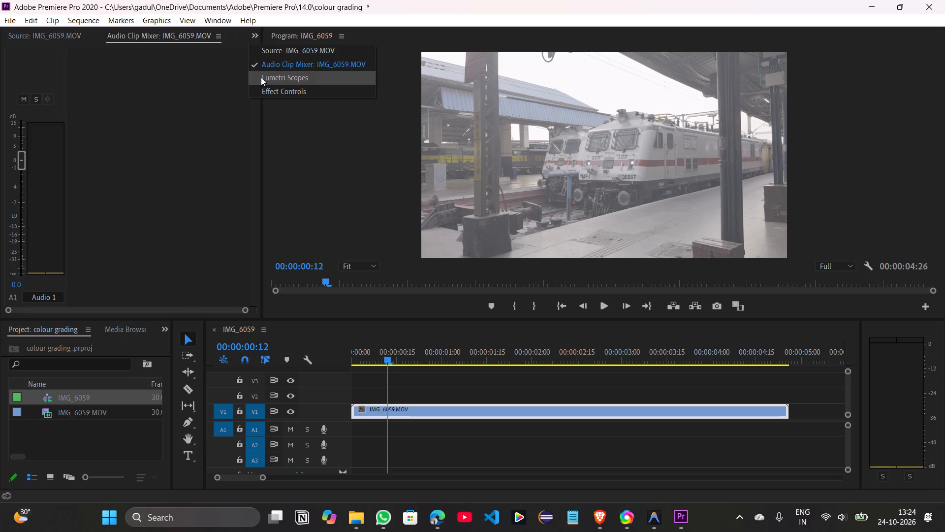
click(283, 91)
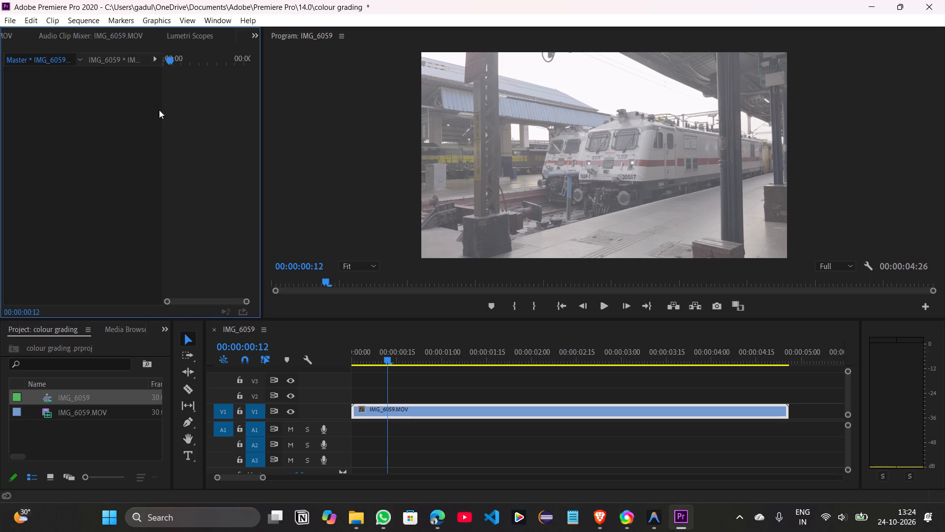
click(112, 56)
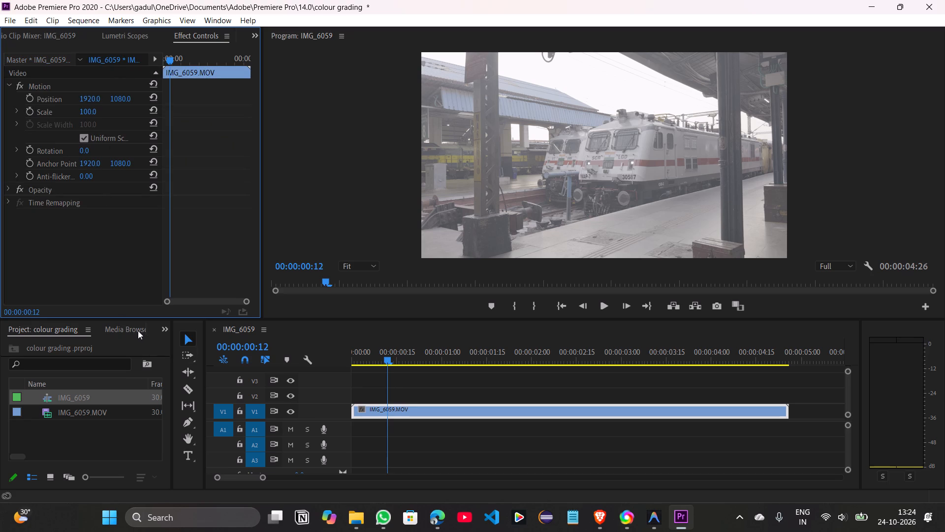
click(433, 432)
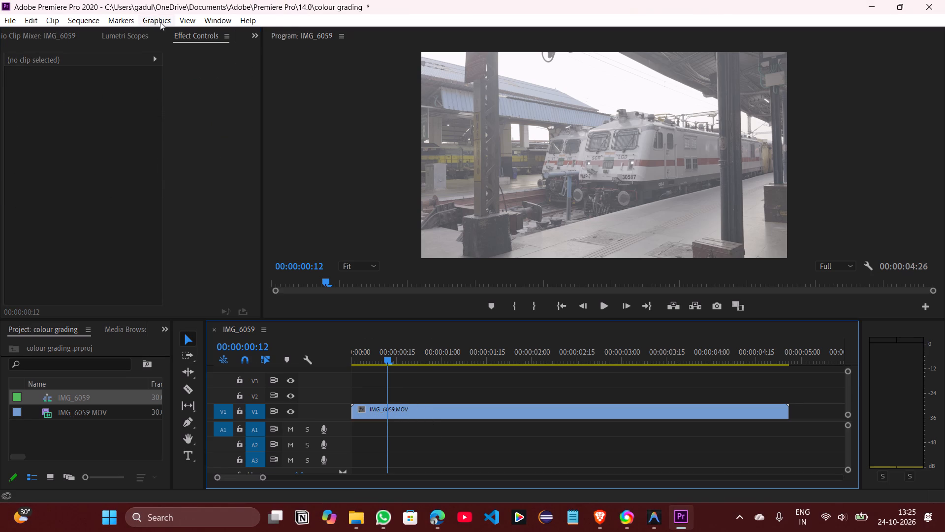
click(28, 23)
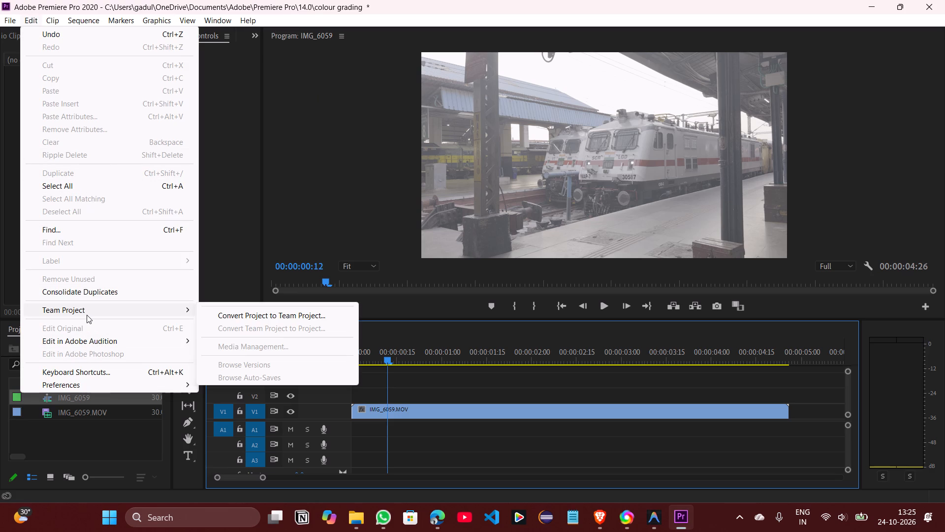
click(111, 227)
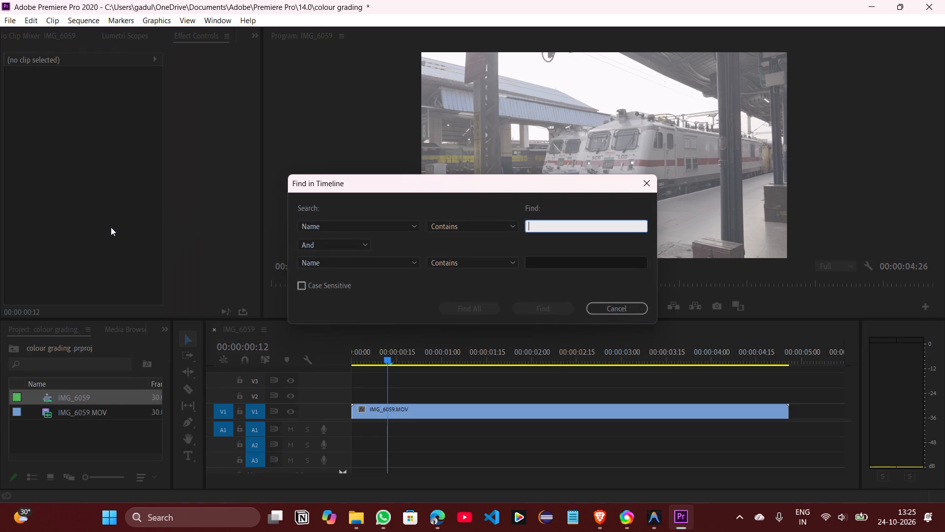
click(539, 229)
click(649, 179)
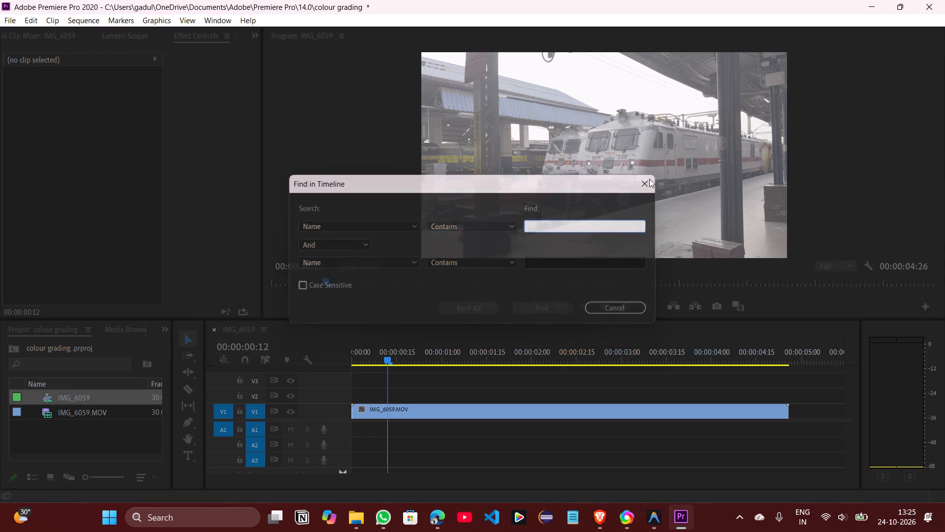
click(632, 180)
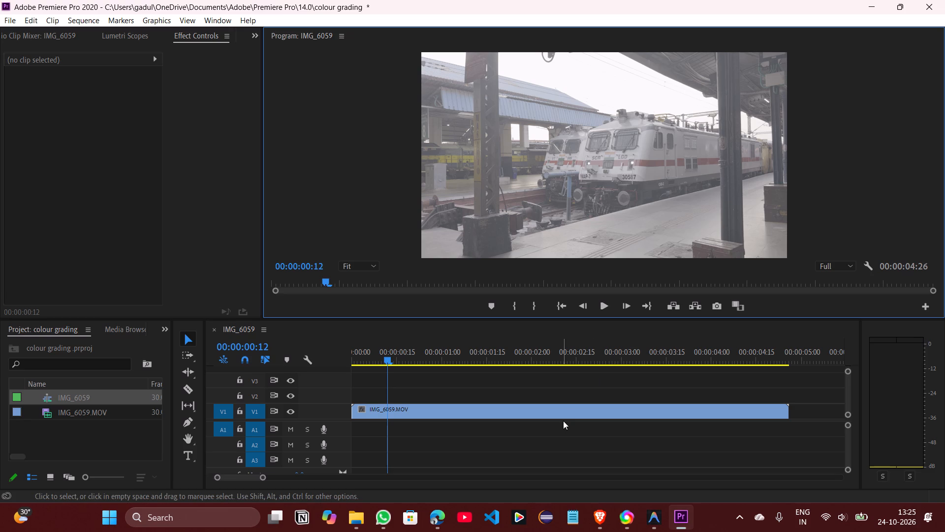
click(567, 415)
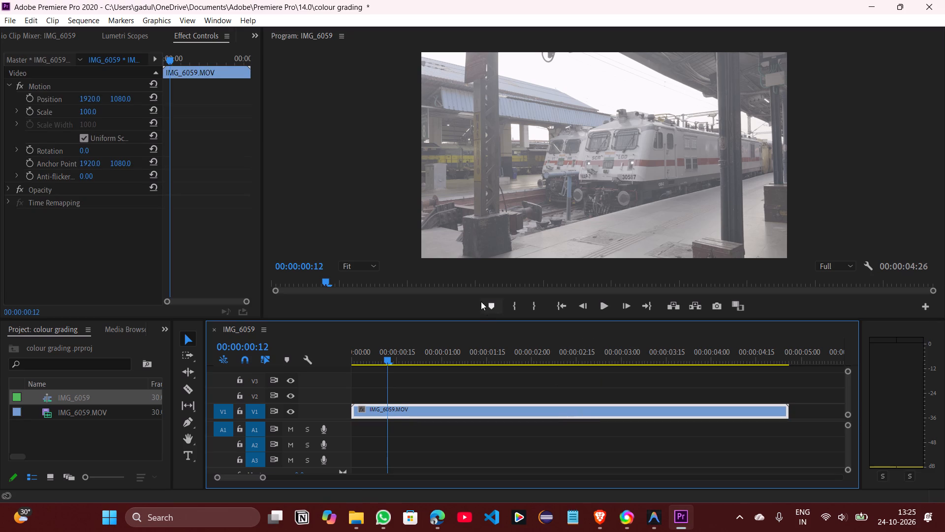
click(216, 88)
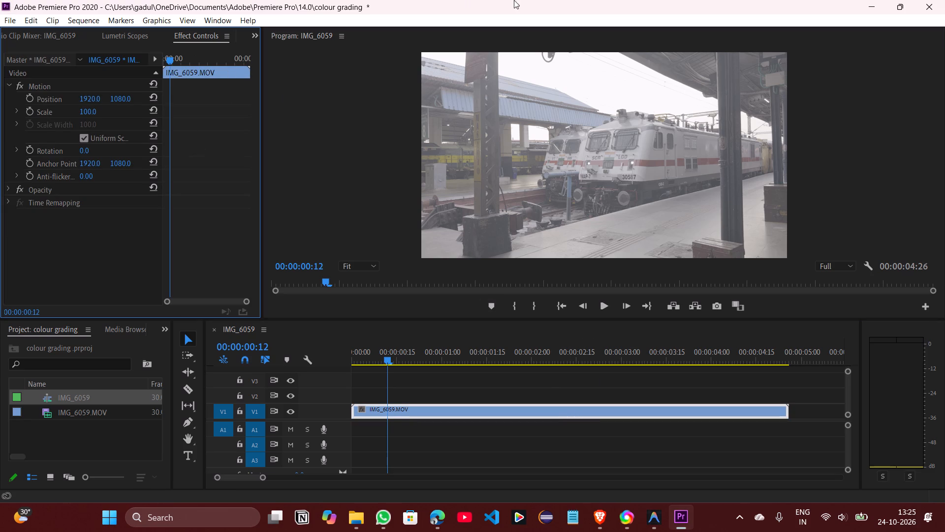
Close Premiere Pro without saving the changes to the "colour grading" project.
click(930, 6)
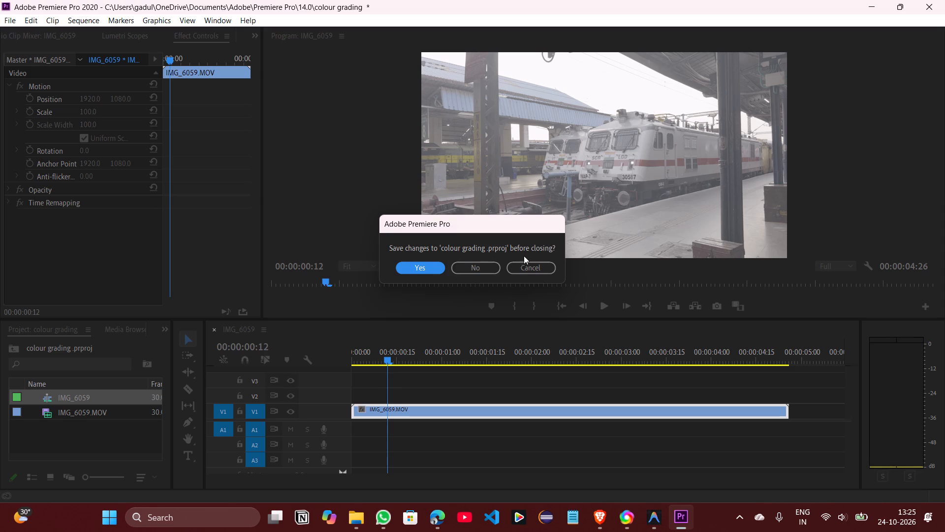
click(474, 269)
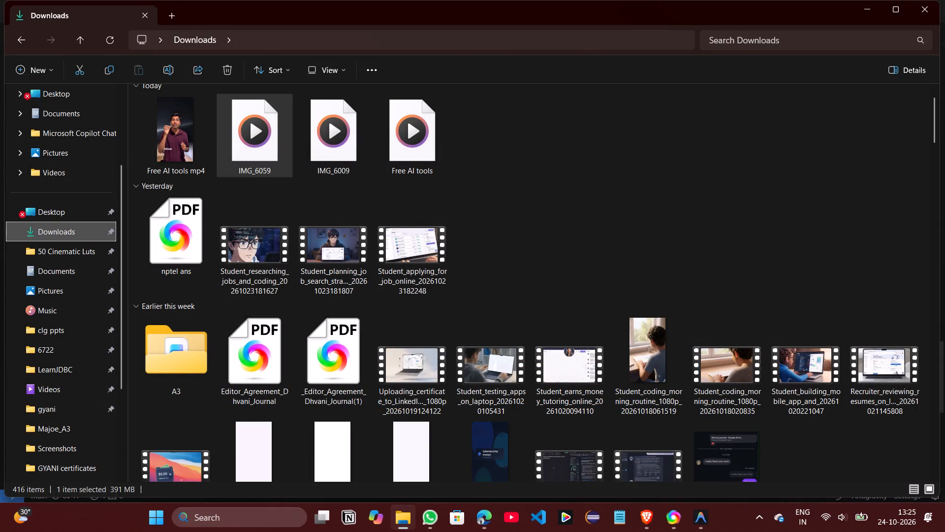
Relaunch Adobe Premiere Pro 2020 from the recent Windows searches and dismiss its Home window.
click(240, 516)
double_click(264, 104)
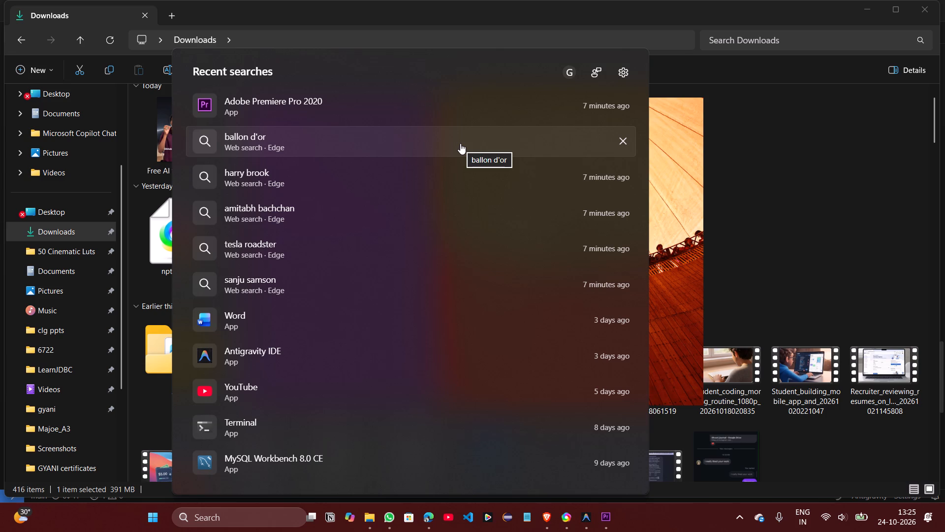
double_click(340, 104)
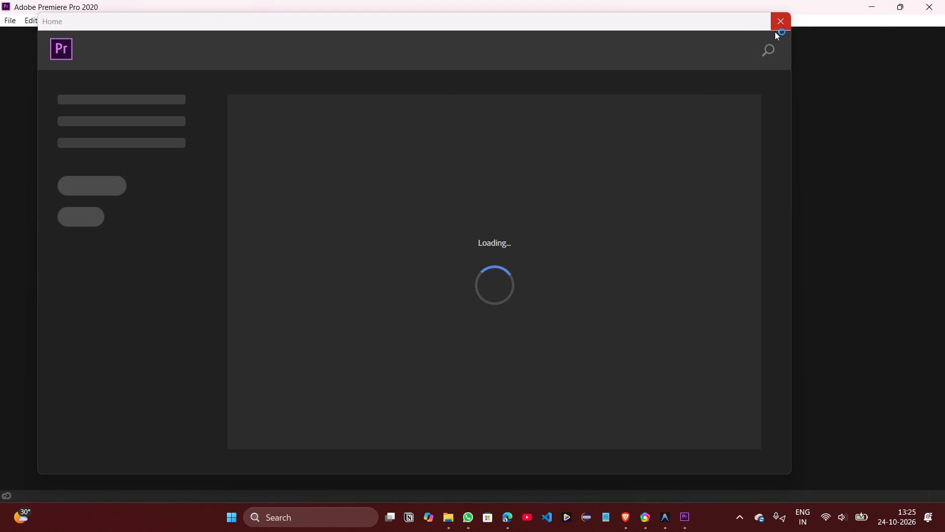
click(775, 27)
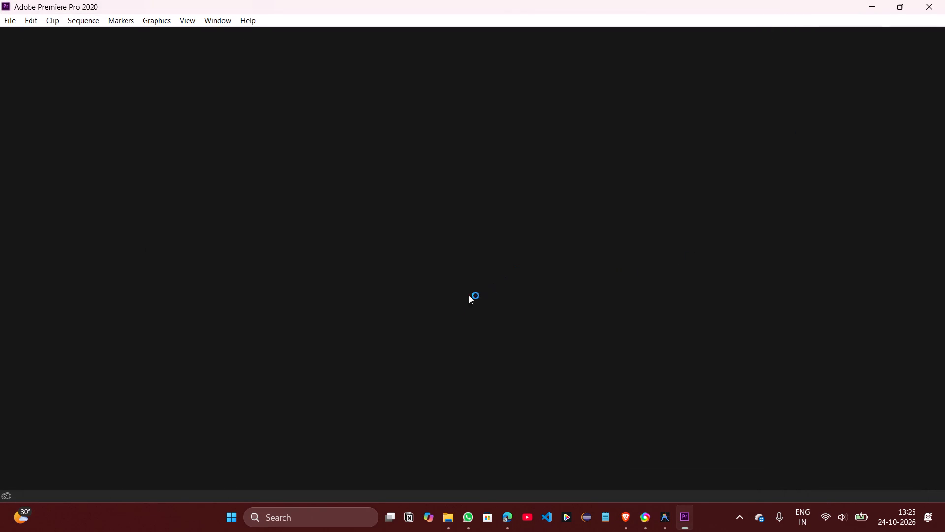
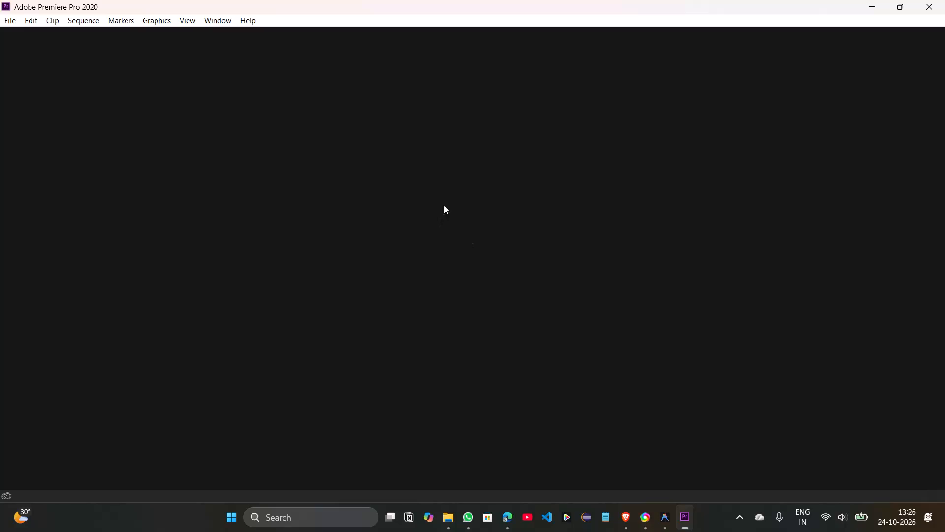
Close Premiere Pro and relaunch Adobe Premiere Pro 2020 from the recent Windows searches.
click(934, 0)
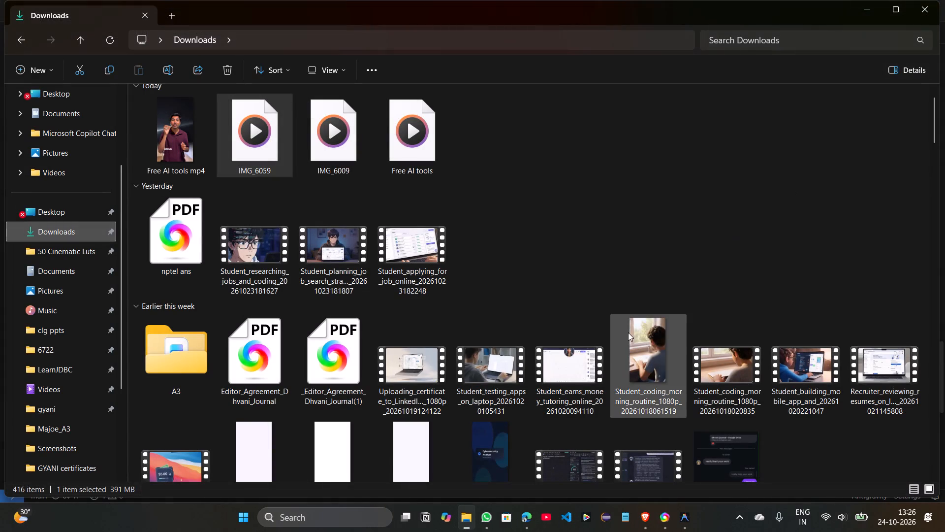
click(345, 524)
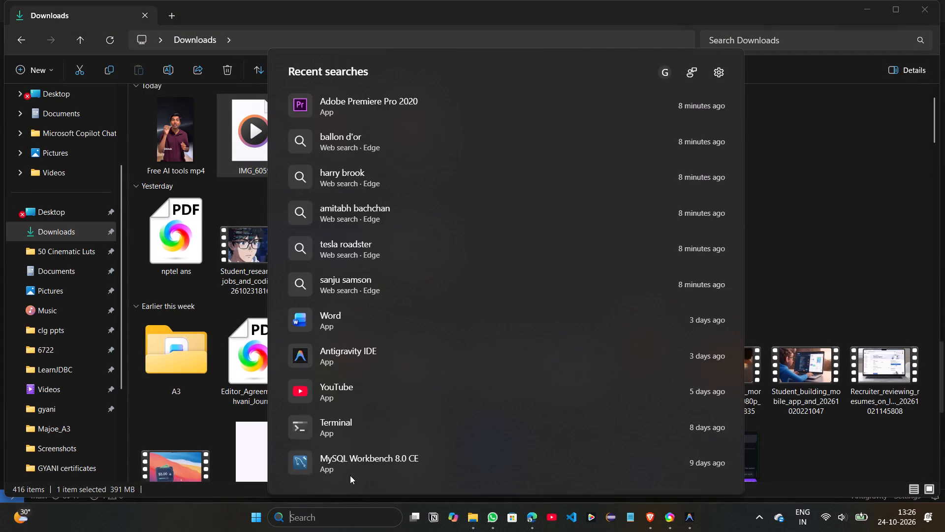
click(368, 112)
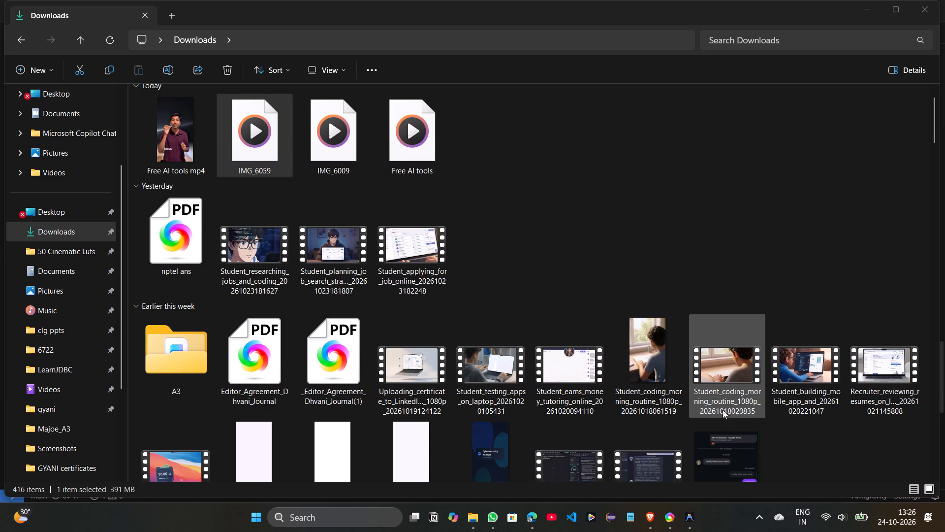
click(307, 517)
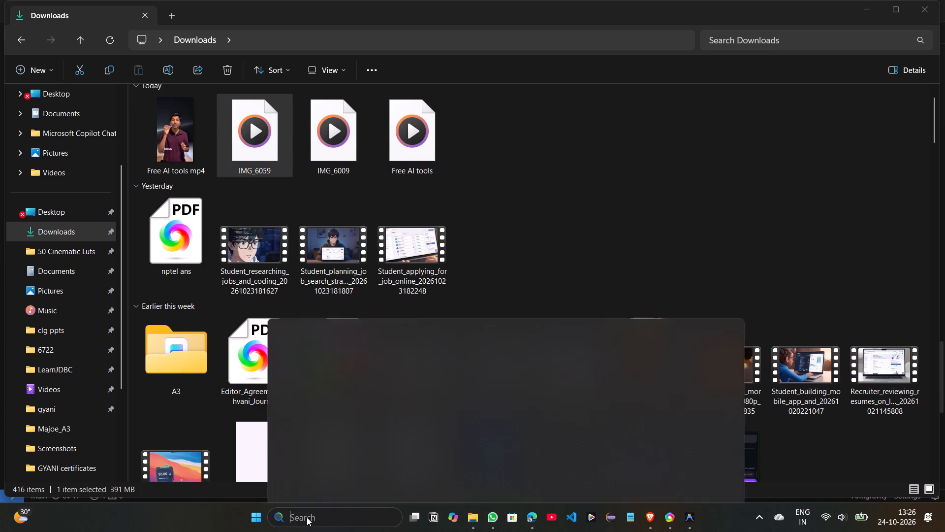
double_click(366, 104)
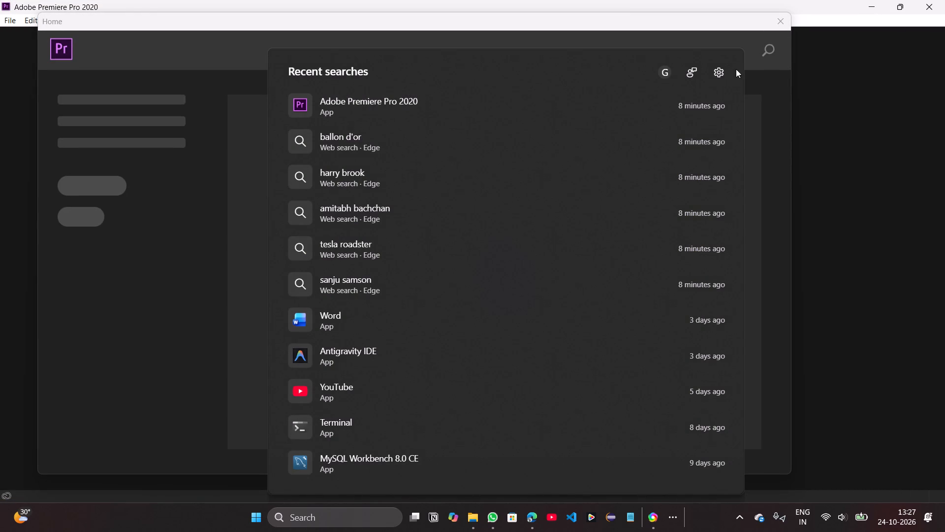
click(771, 90)
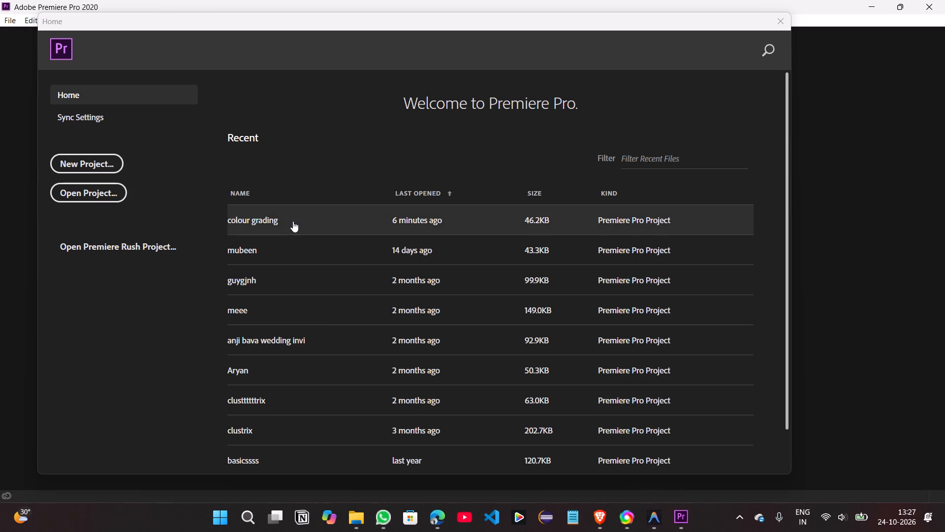
Open the recent project "meee" and dismiss the automatic file download notification.
scroll(293, 221, right, 3)
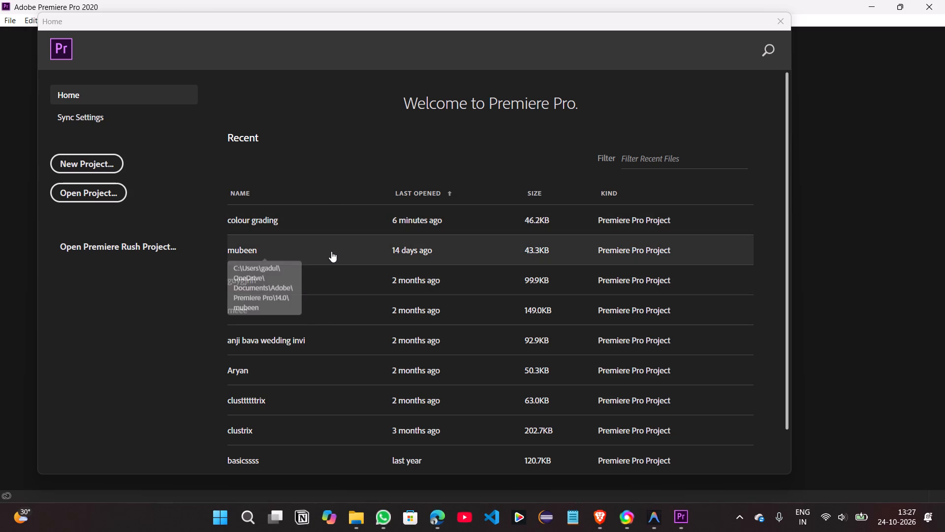
click(341, 315)
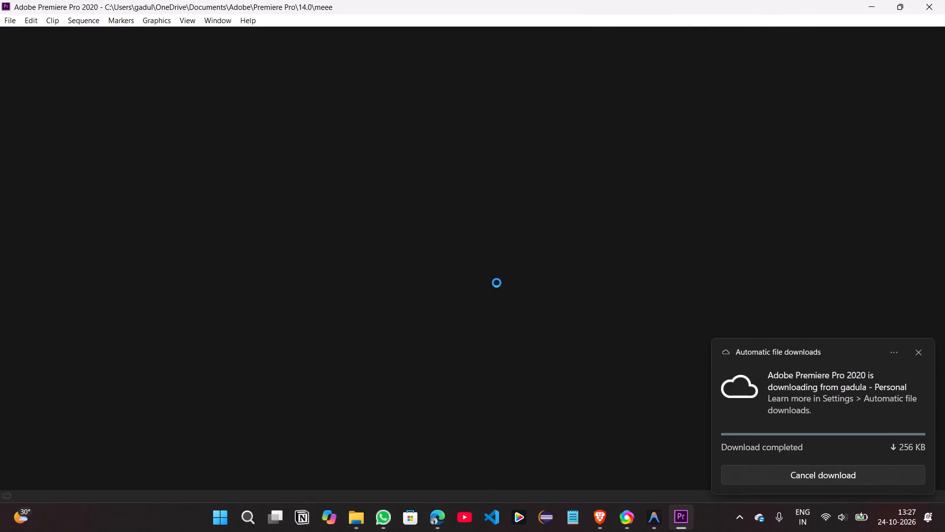
click(920, 350)
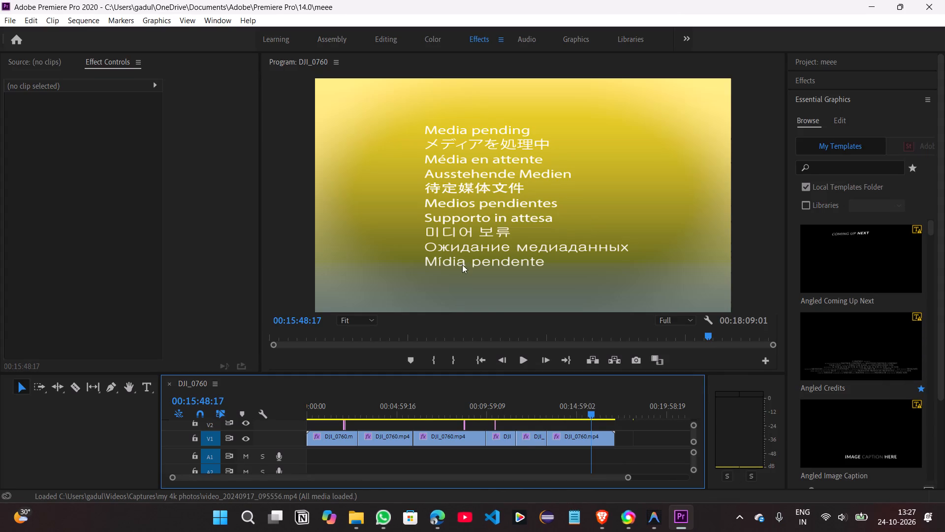
Examine the effect settings of the first three DJI_0760.mp4 clips and scrub through the footage in the second half of the sequence.
click(329, 439)
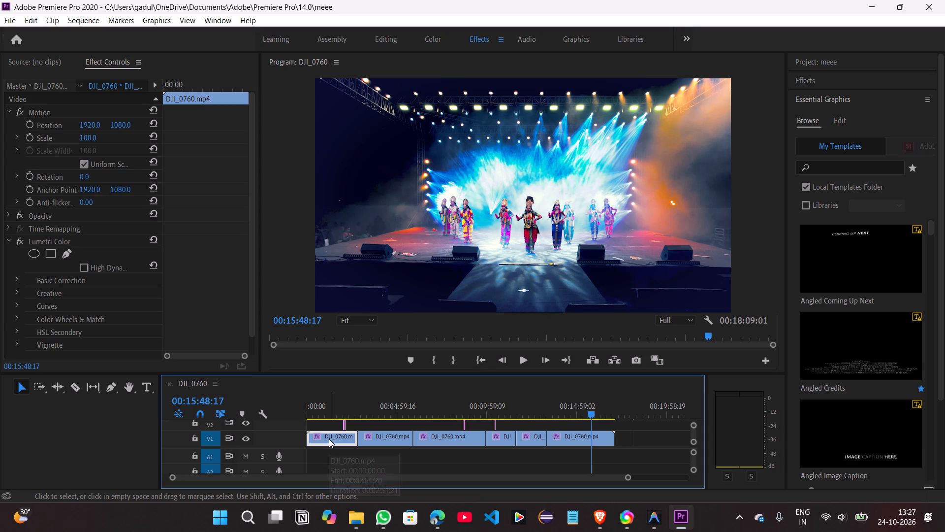
click(369, 444)
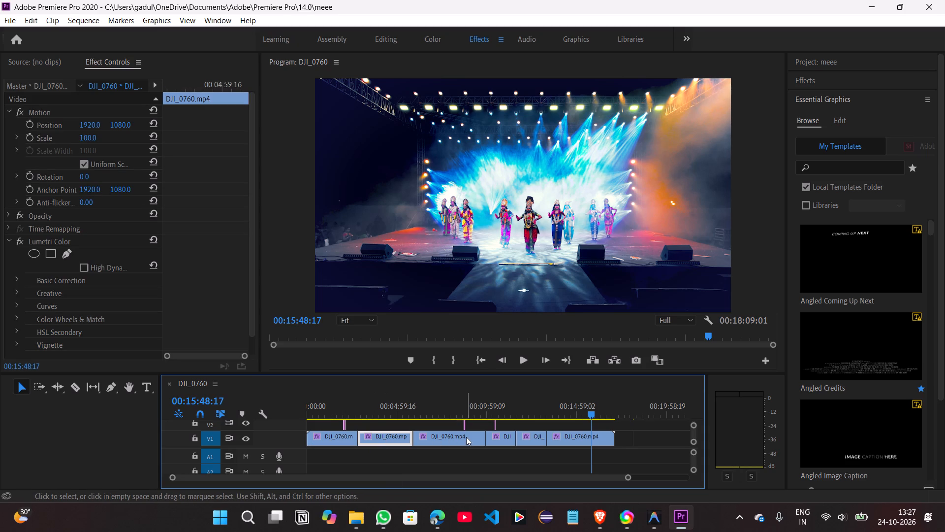
click(466, 437)
drag(592, 415, 587, 415)
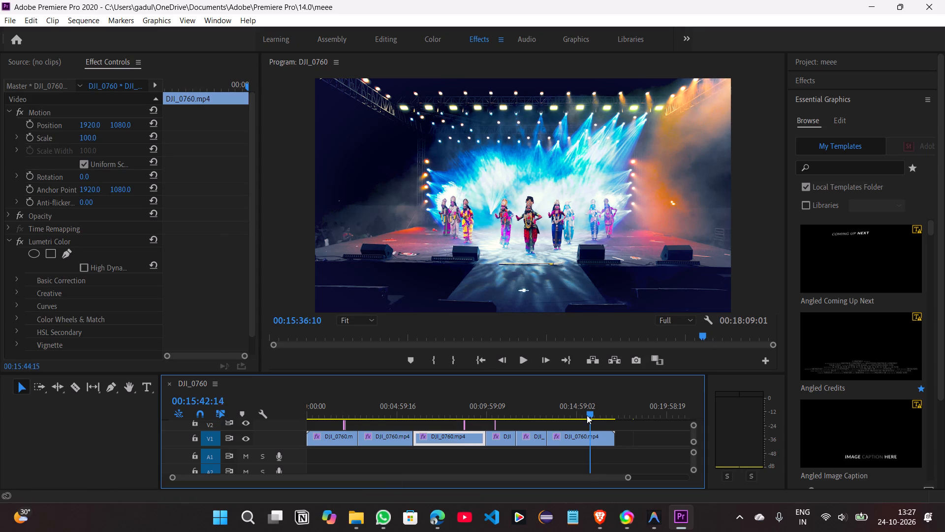
drag(587, 415, 537, 411)
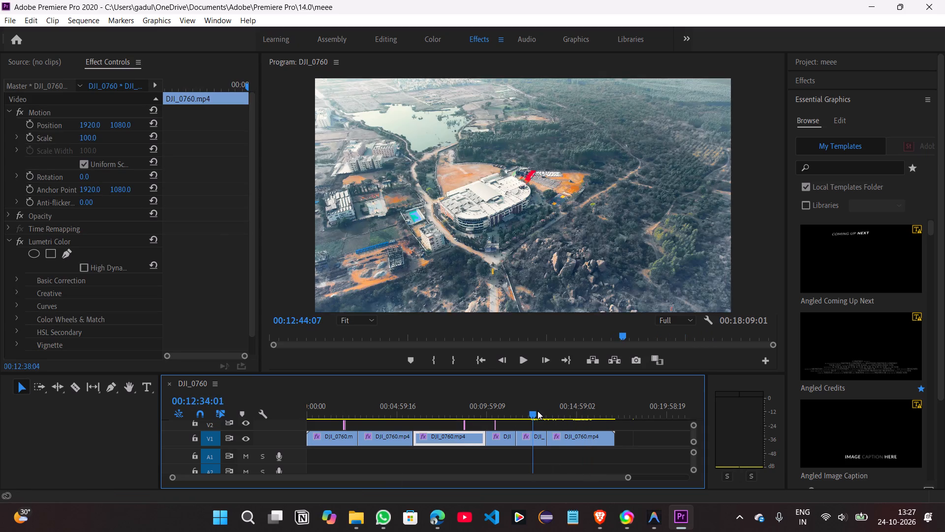
drag(537, 411, 557, 418)
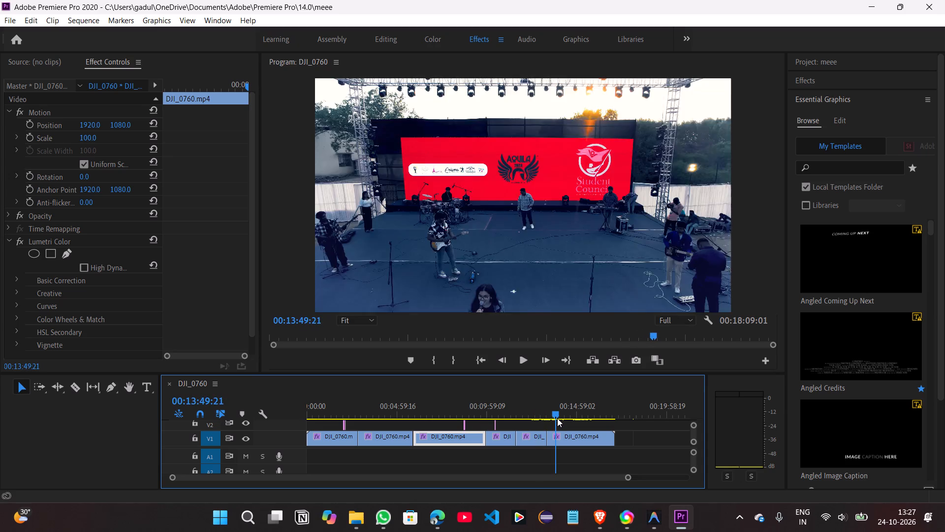
drag(557, 418, 574, 428)
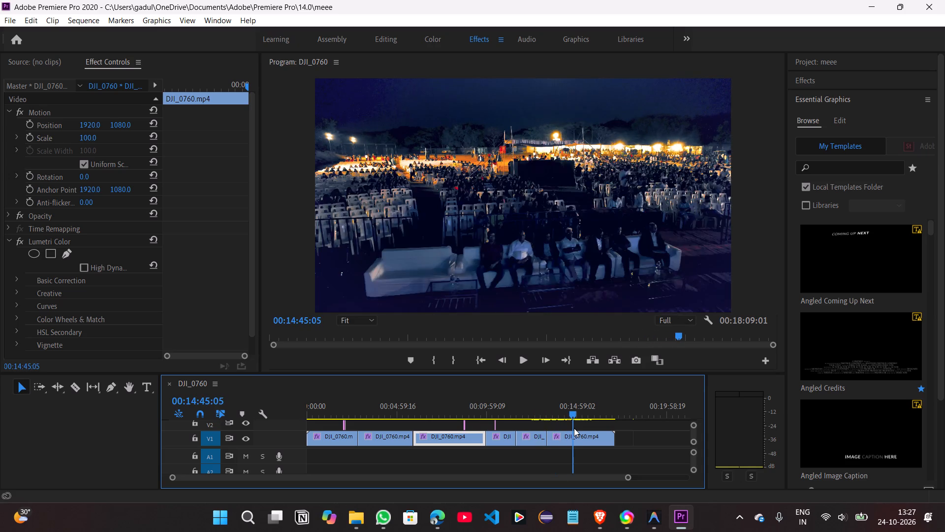
drag(574, 428, 582, 433)
Delete all six DJI_0760.mp4 clips from track V1 of the DJI_0760 sequence.
click(318, 441)
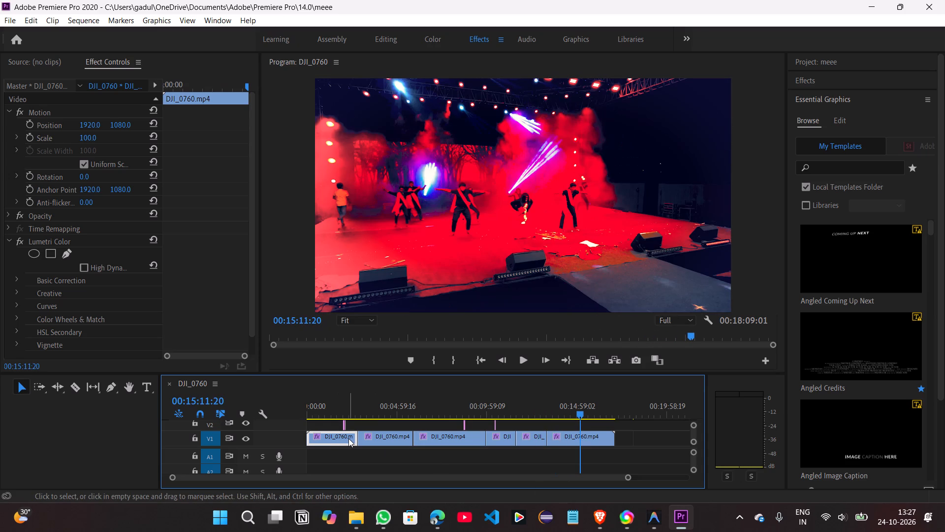
key(Delete)
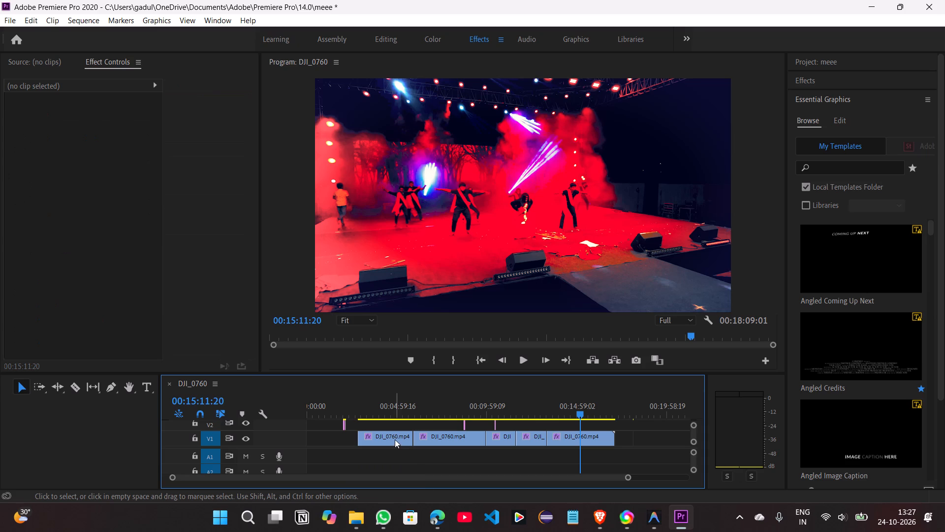
click(395, 439)
key(Delete)
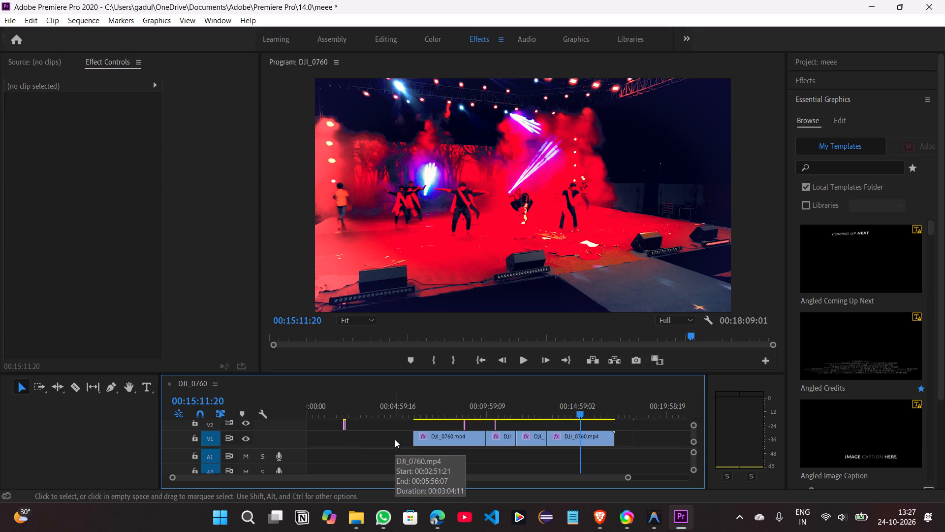
click(441, 440)
key(Delete)
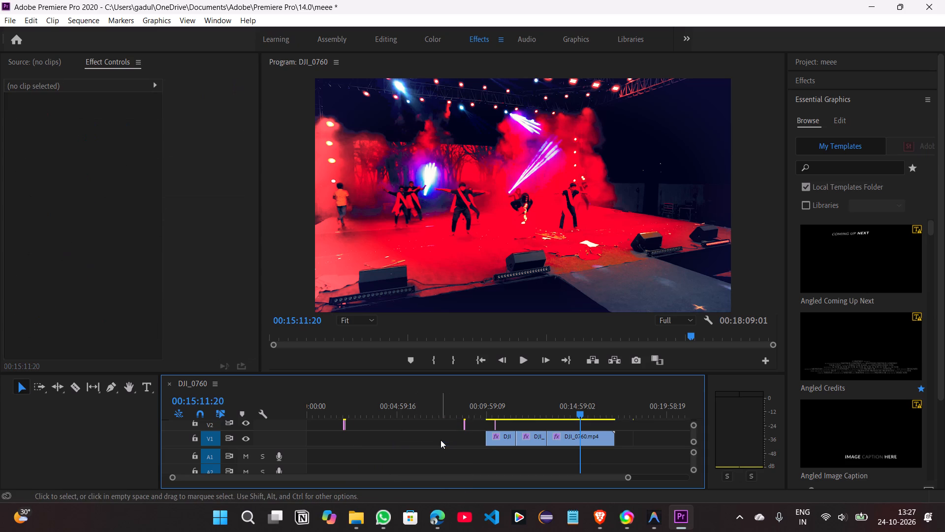
click(512, 436)
click(506, 445)
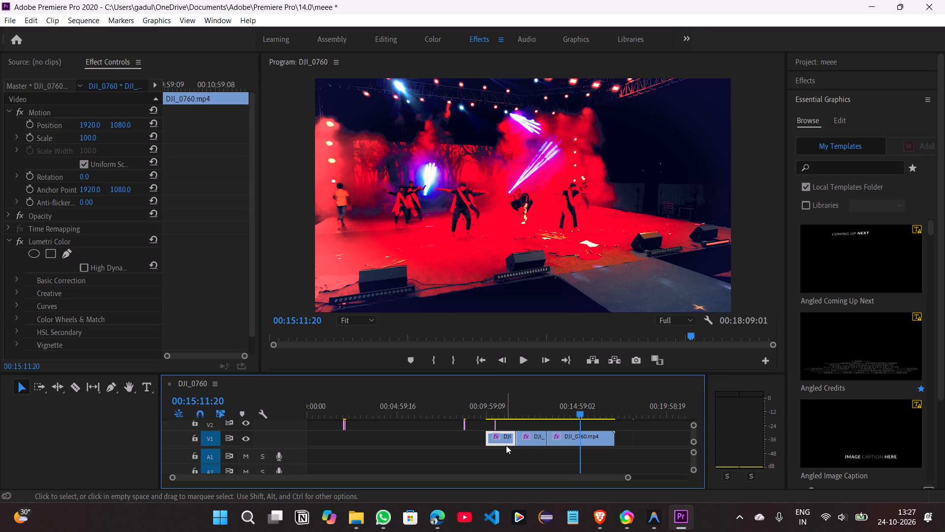
key(Delete)
click(535, 438)
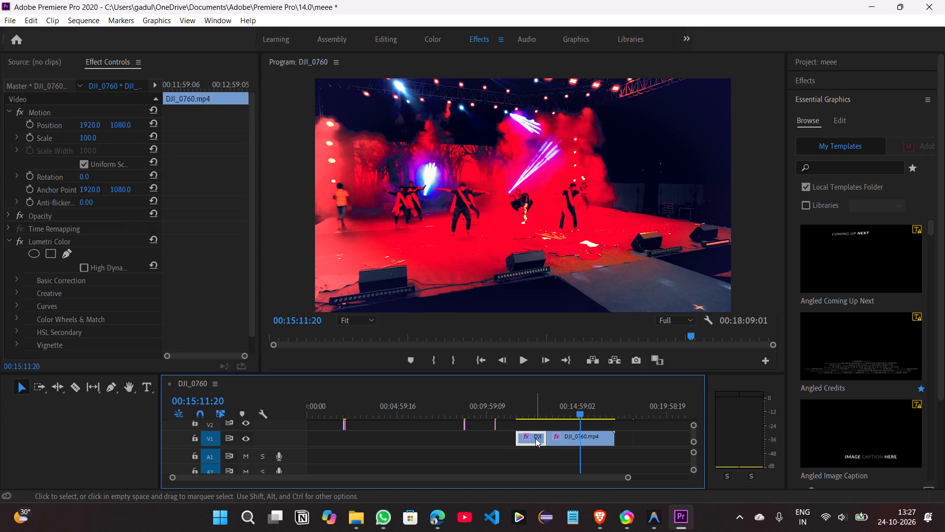
key(Delete)
click(571, 442)
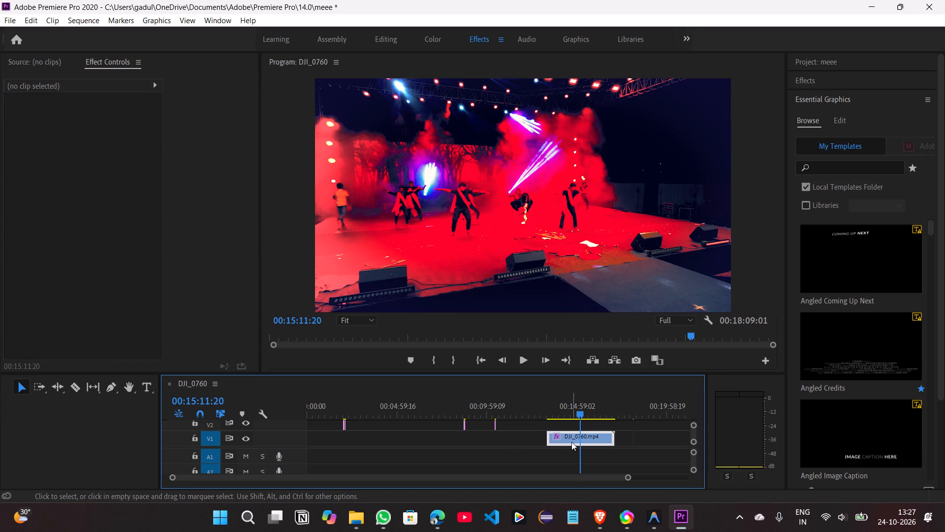
key(Delete)
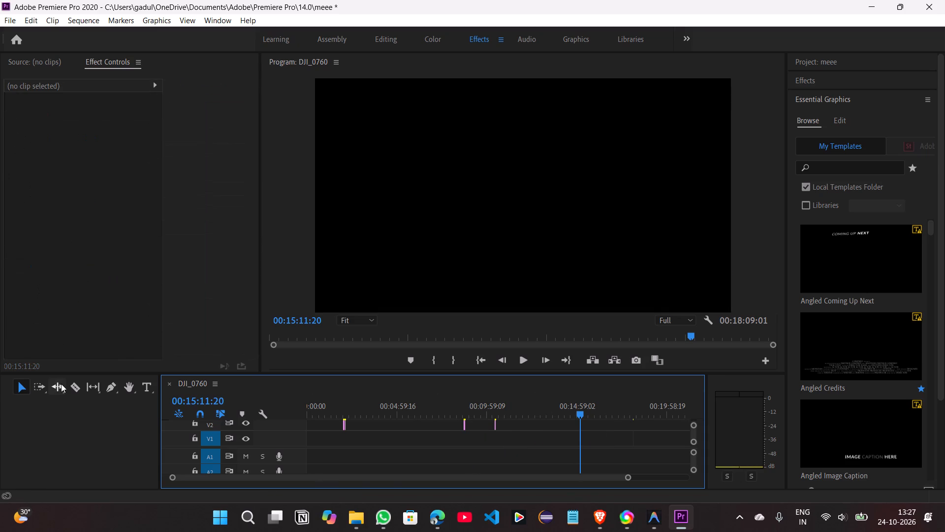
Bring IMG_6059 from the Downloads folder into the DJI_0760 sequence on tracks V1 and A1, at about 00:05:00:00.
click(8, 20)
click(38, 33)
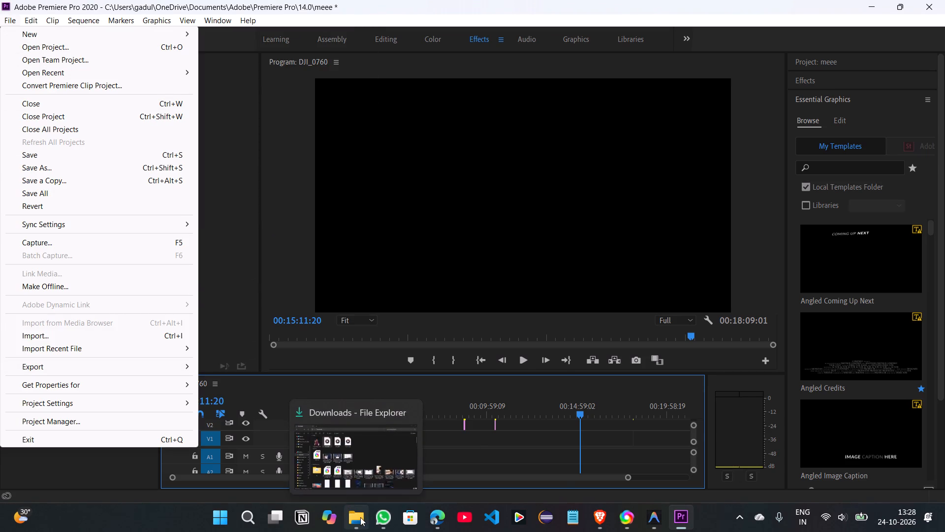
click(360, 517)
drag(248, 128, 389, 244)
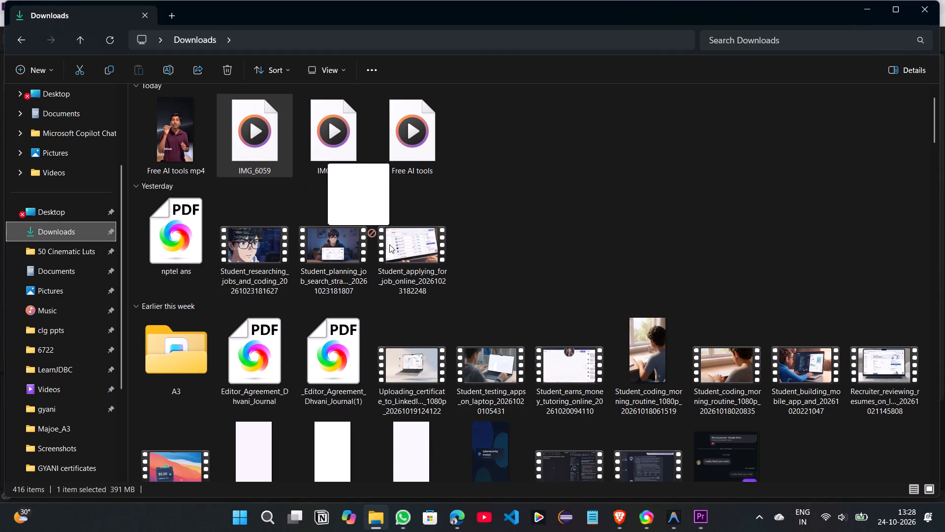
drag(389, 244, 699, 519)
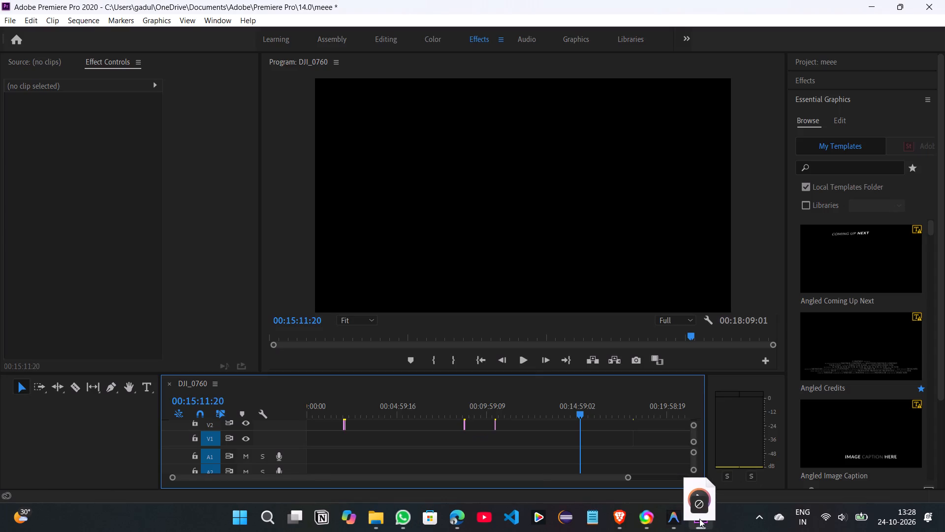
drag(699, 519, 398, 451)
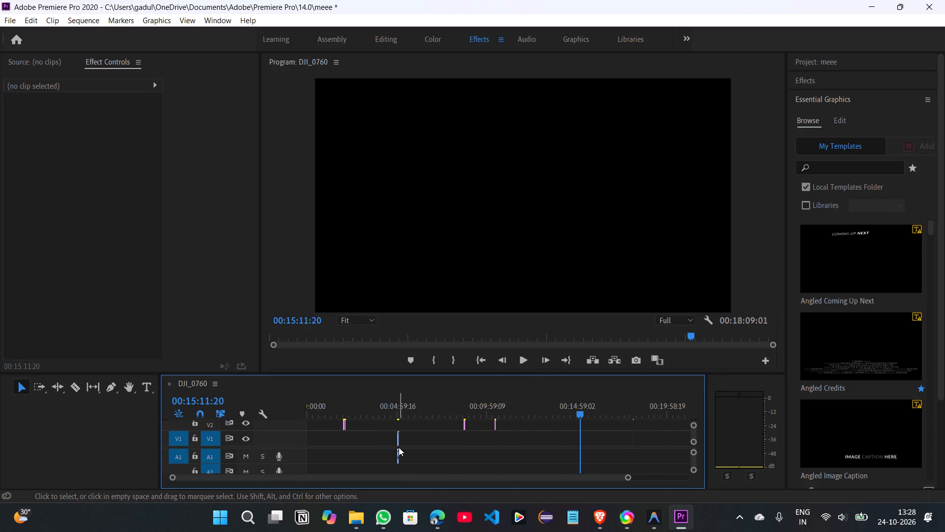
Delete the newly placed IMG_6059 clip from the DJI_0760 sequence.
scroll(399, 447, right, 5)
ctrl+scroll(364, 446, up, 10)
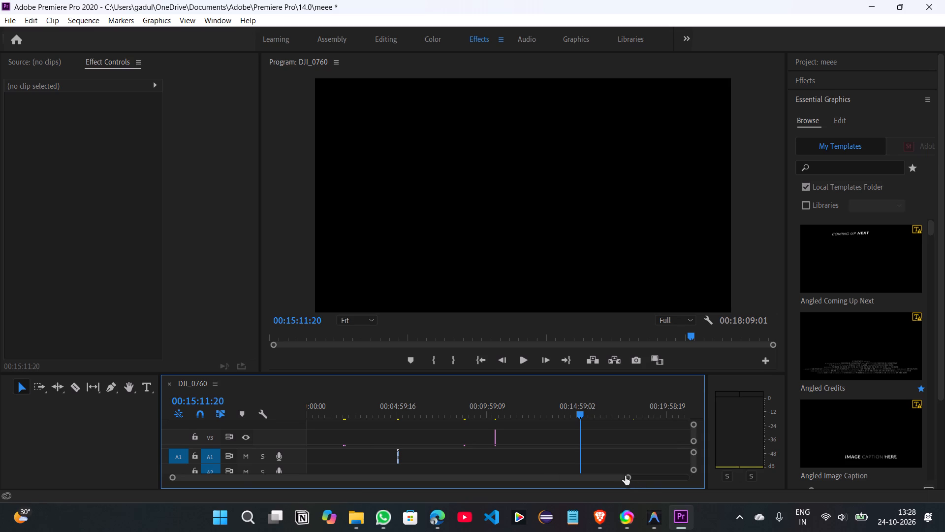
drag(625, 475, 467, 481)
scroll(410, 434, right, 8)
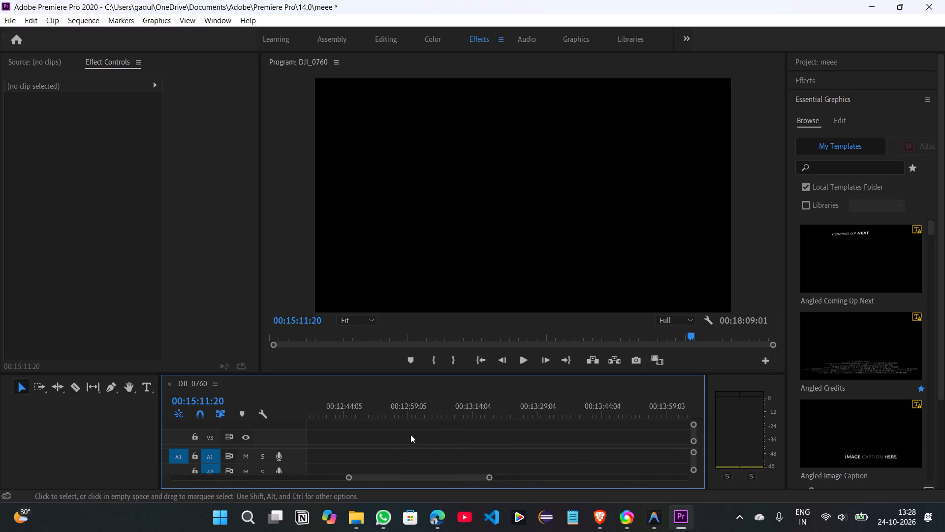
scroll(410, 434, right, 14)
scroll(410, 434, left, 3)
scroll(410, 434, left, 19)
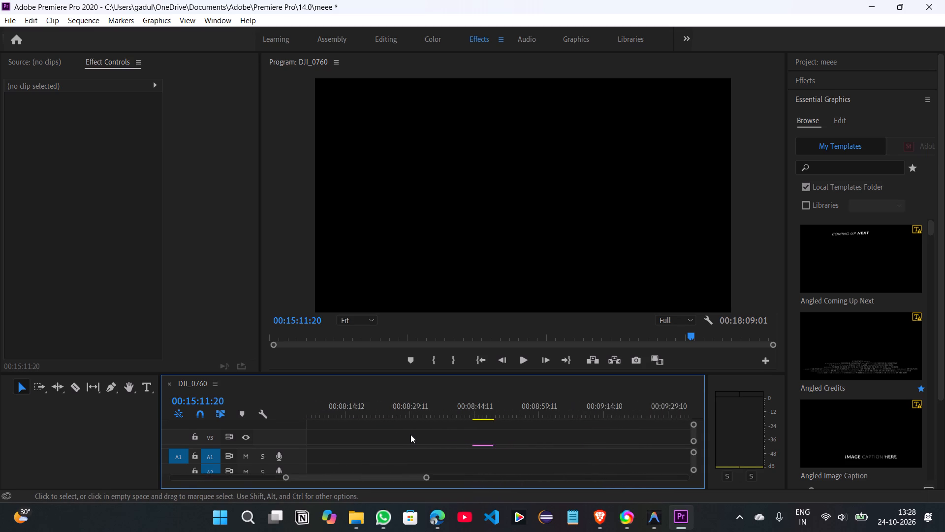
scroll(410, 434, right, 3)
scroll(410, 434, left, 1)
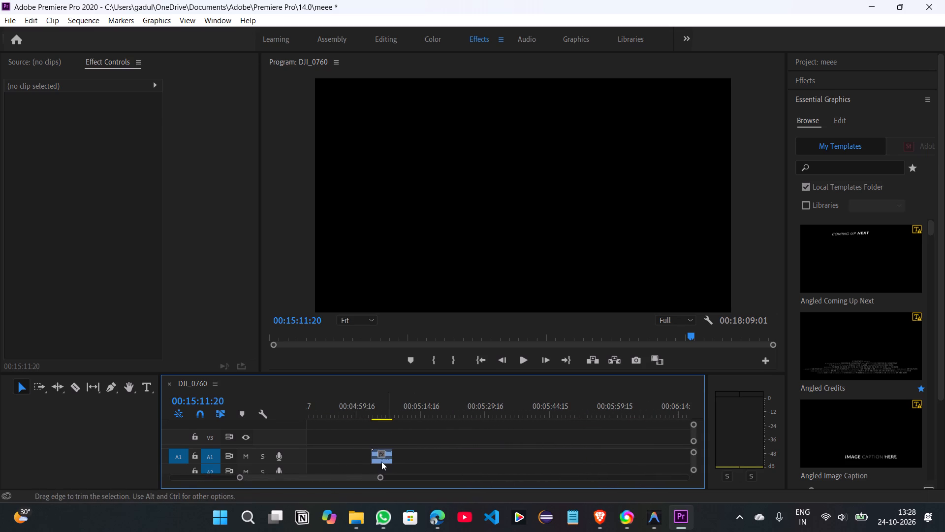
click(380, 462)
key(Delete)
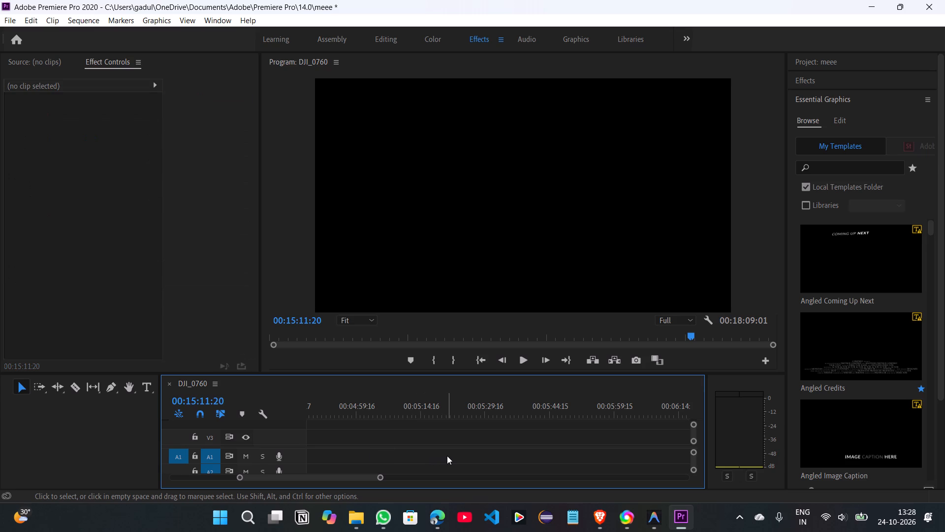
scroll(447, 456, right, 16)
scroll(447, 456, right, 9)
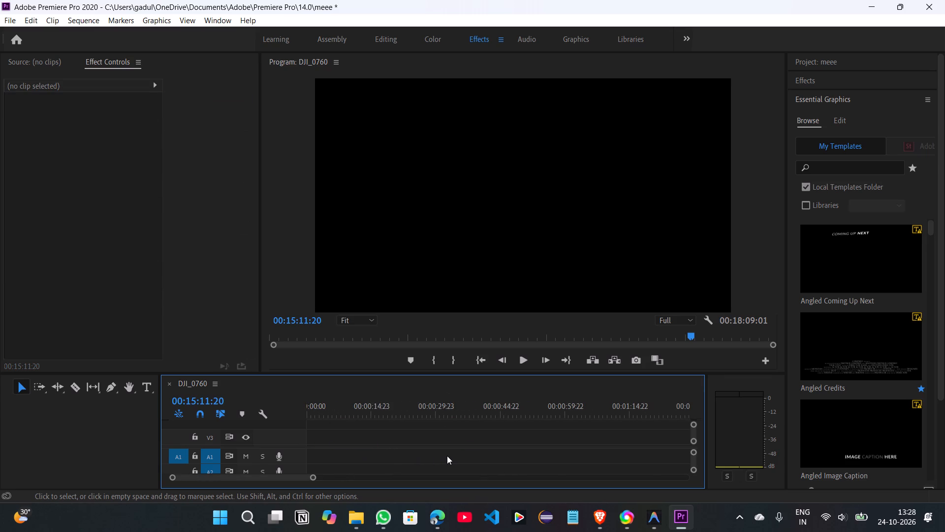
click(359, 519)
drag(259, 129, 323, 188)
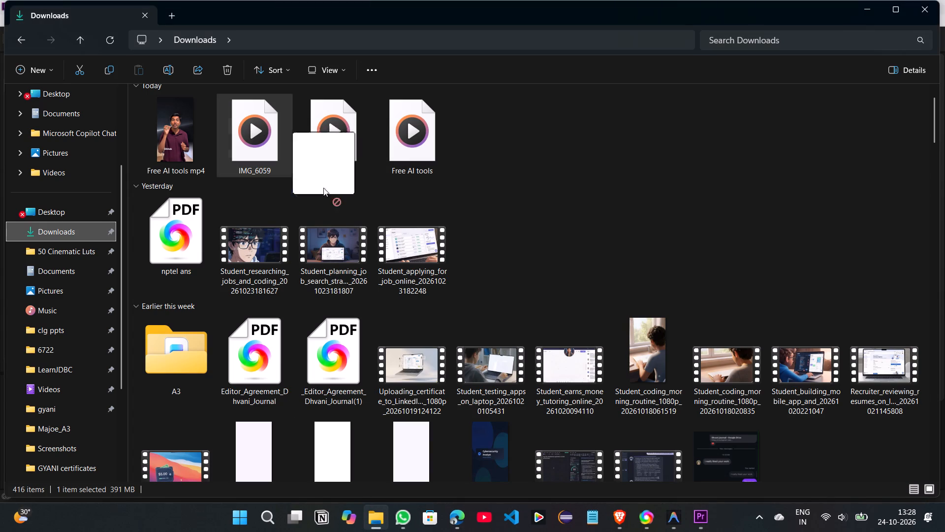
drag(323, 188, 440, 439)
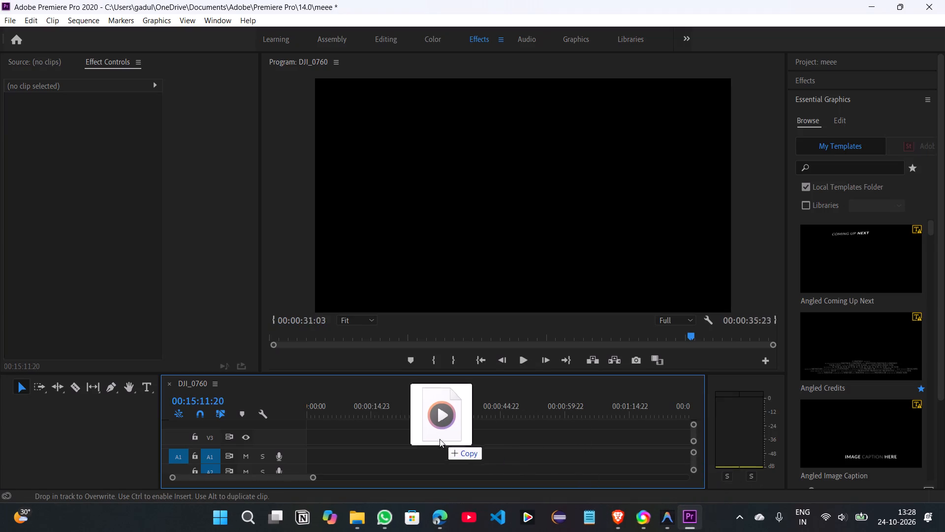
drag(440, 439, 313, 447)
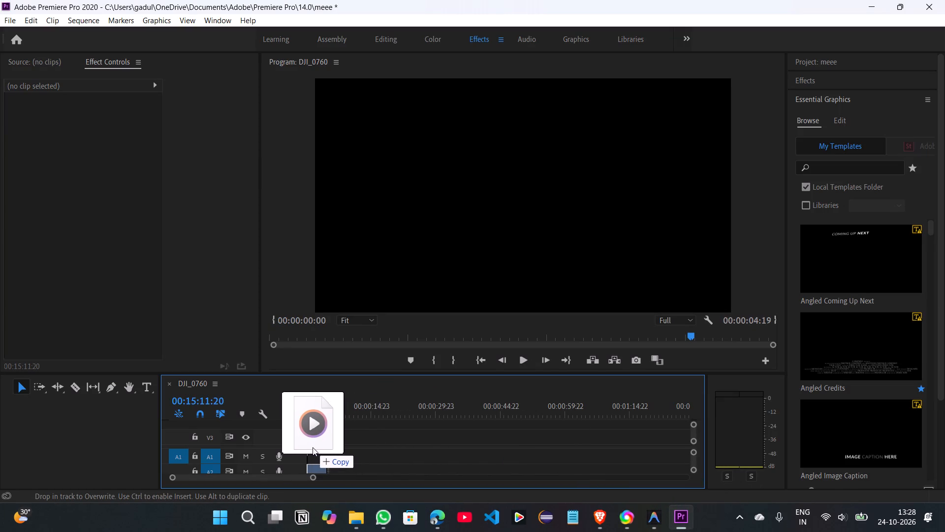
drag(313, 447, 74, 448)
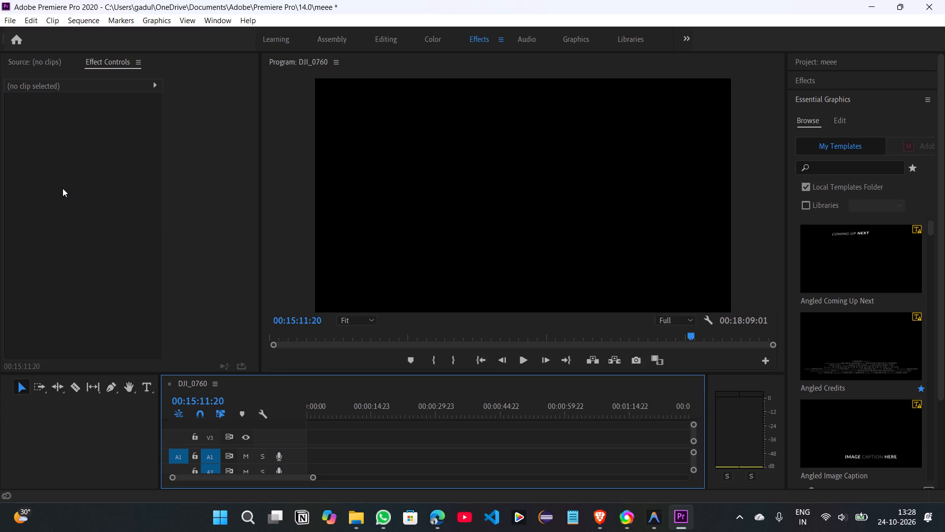
Load IMG_6059 from the Downloads folder into the Source monitor.
click(35, 63)
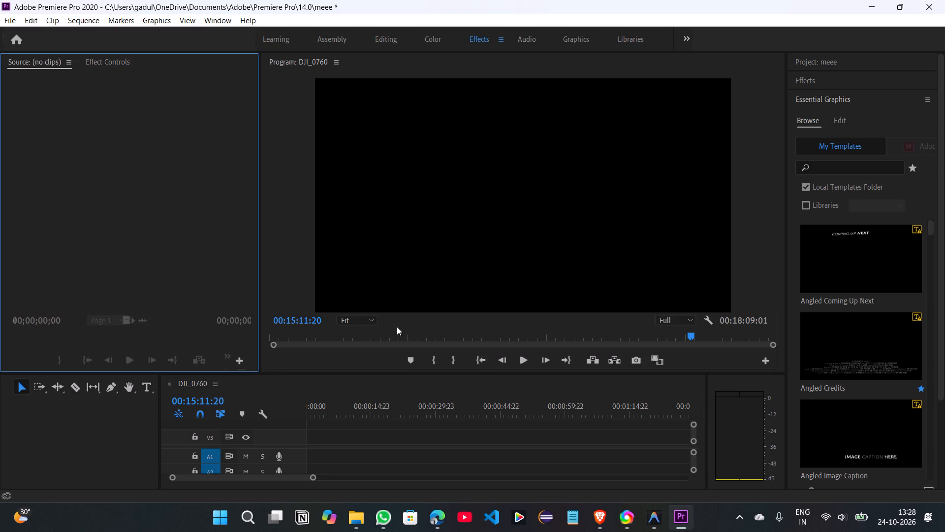
click(355, 518)
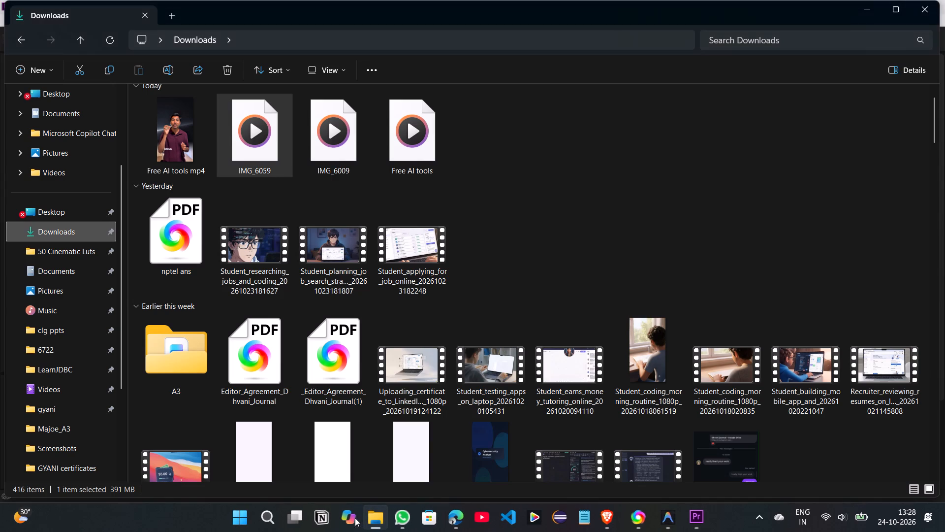
drag(265, 143, 700, 490)
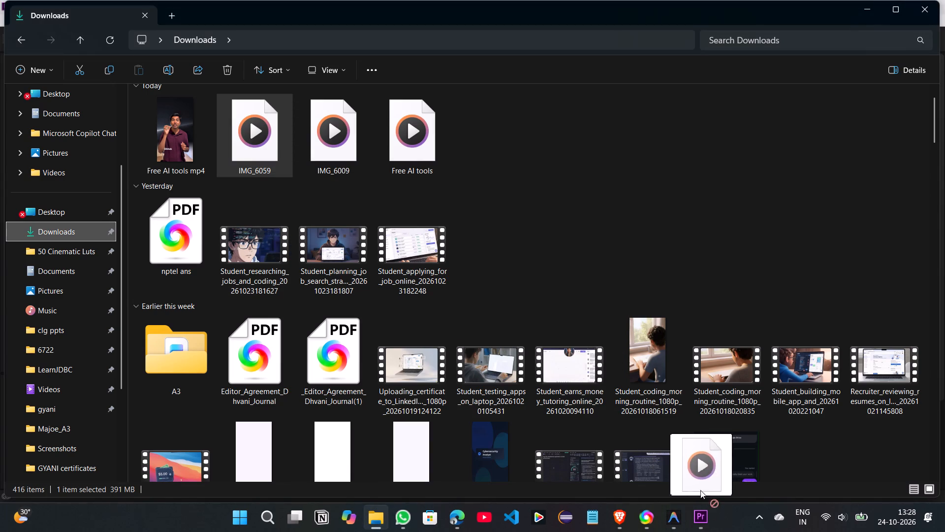
drag(700, 490, 37, 167)
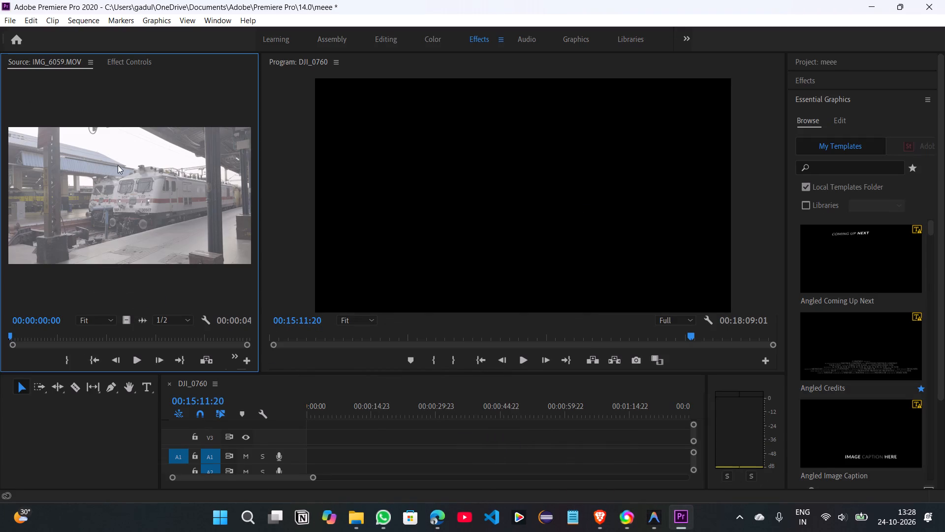
Place IMG_6059.MOV from the Source monitor into the DJI_0760 sequence on tracks V2 and A2, at about 00:00:02:00.
drag(144, 193, 333, 357)
drag(148, 216, 157, 223)
drag(157, 223, 317, 491)
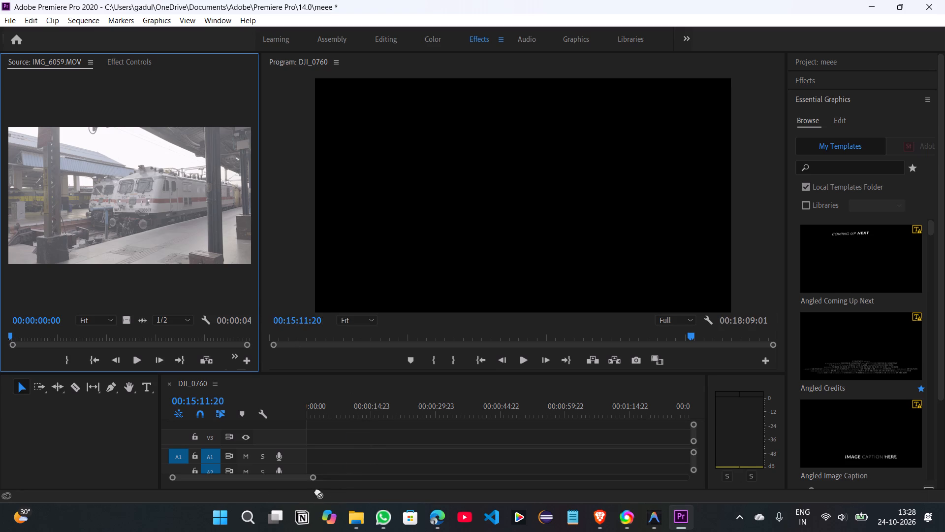
drag(317, 491, 316, 468)
scroll(374, 445, right, 2)
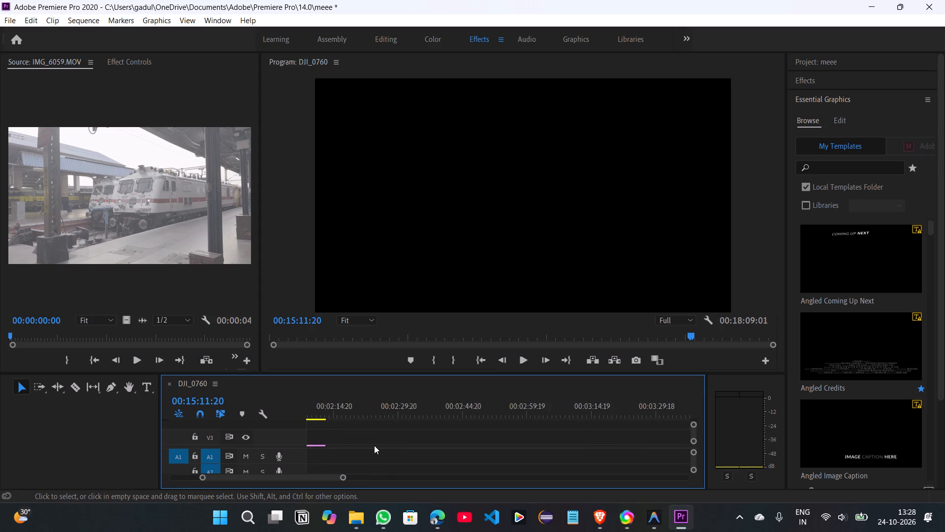
scroll(374, 445, right, 4)
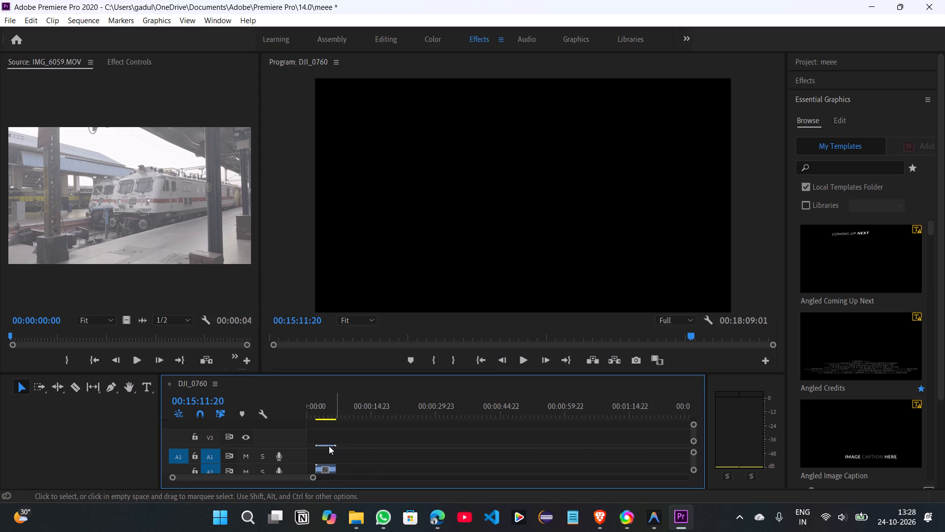
Make the timeline area taller so that tracks V2 and A2 with the IMG_6059.MOV clip are fully shown.
click(328, 444)
right_click(362, 441)
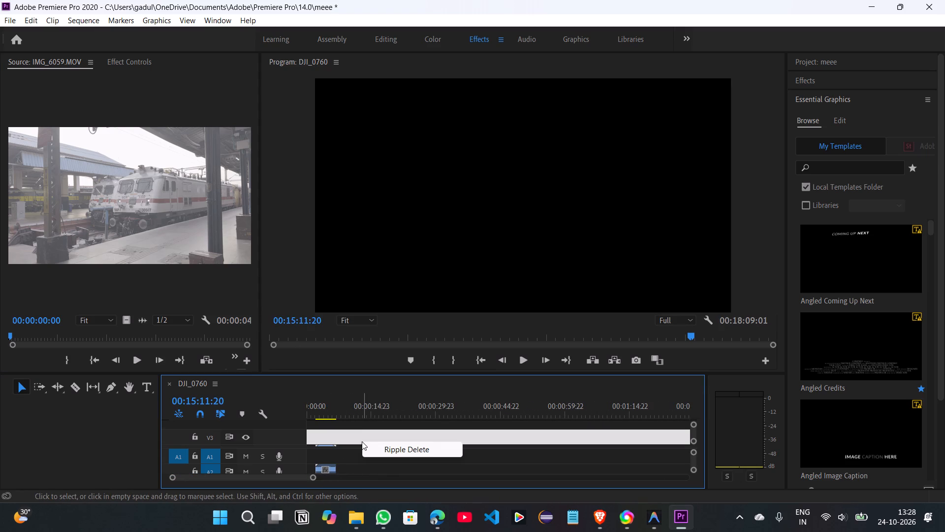
click(409, 485)
click(394, 459)
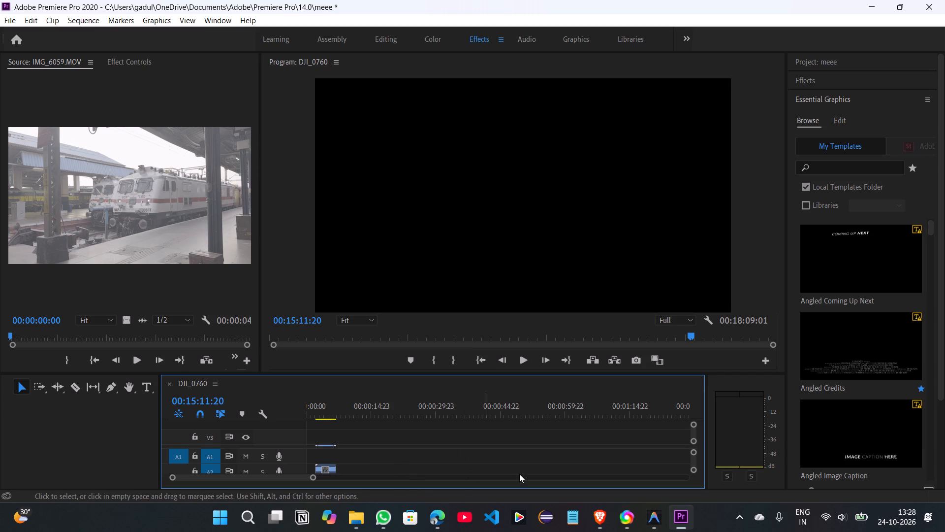
drag(582, 374, 580, 341)
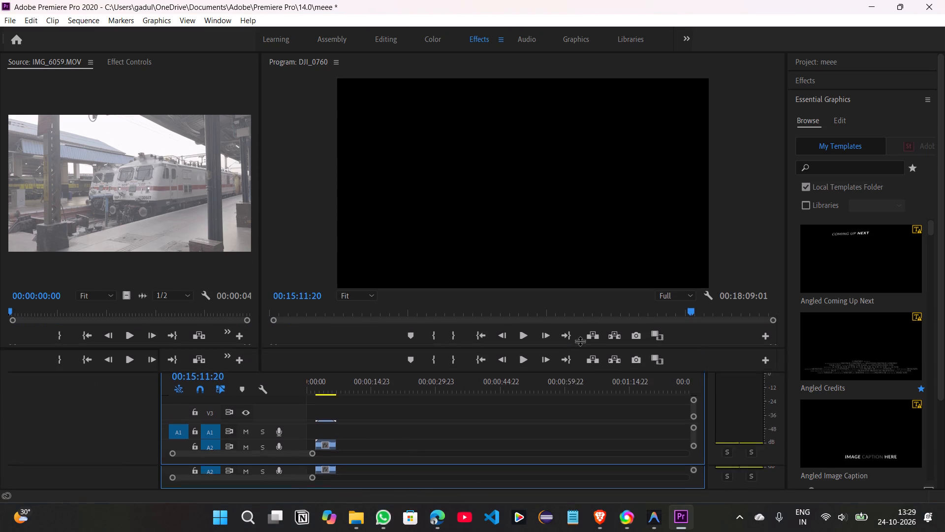
drag(580, 341, 579, 339)
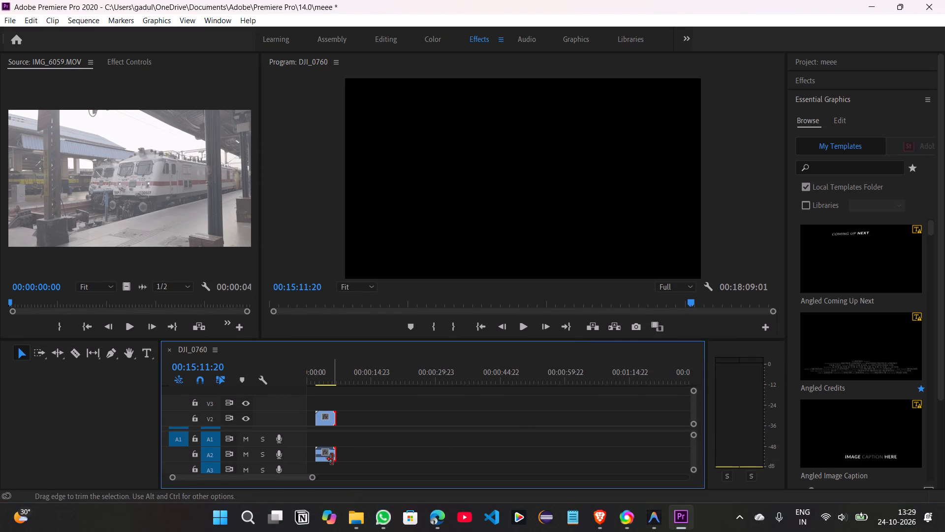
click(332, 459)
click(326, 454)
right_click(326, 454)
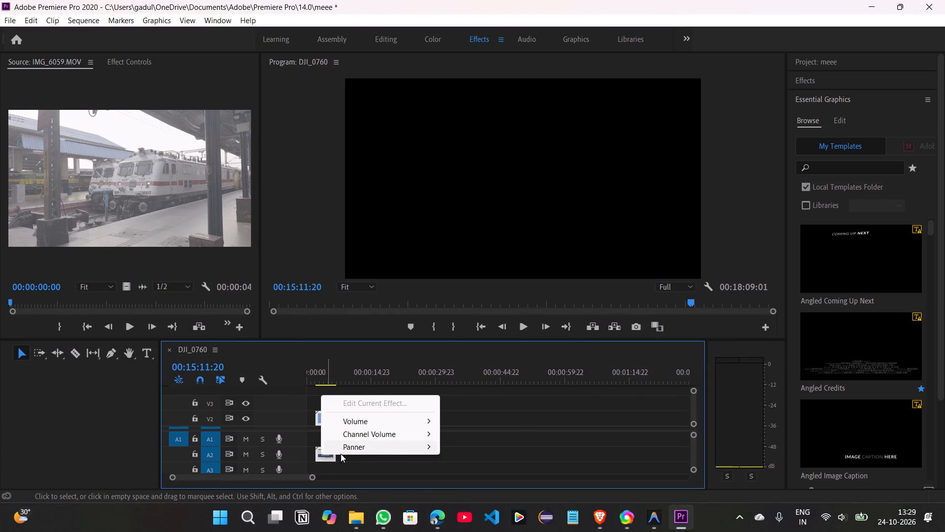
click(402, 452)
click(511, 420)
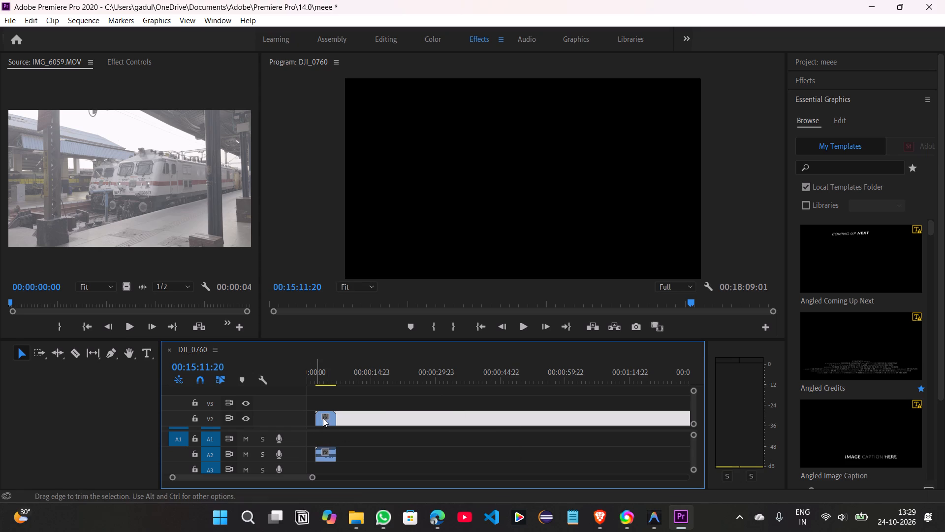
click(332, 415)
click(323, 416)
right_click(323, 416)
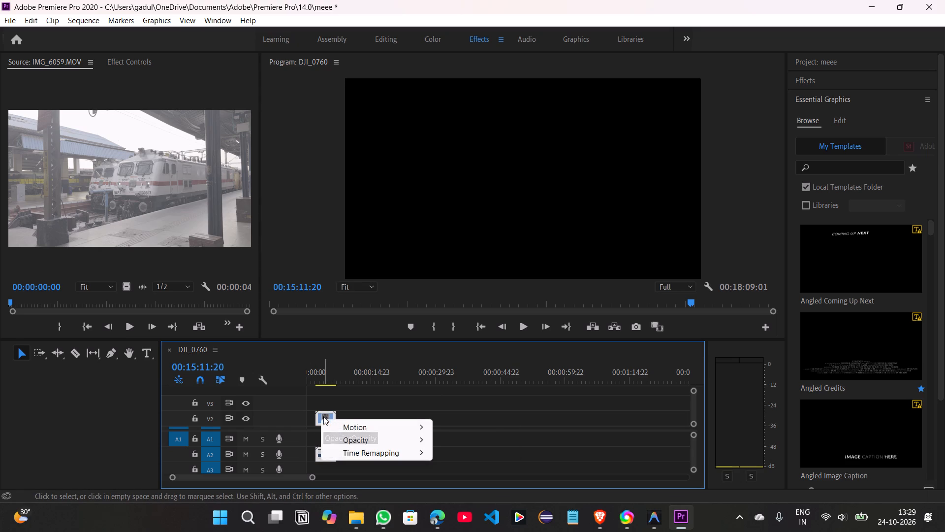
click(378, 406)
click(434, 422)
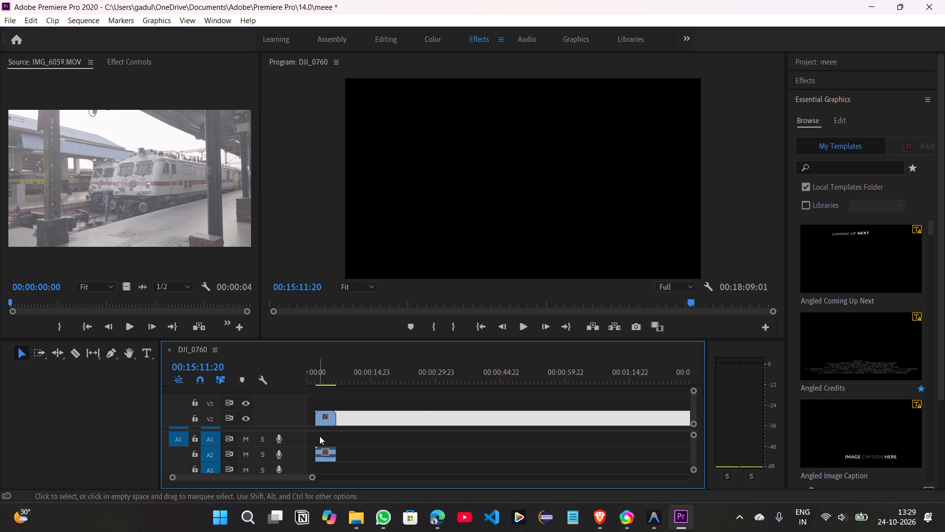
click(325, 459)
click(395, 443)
Delete the two graphic clips on track V2 at about 00:02:02:00 and 00:02:08:00.
scroll(370, 430, down, 1)
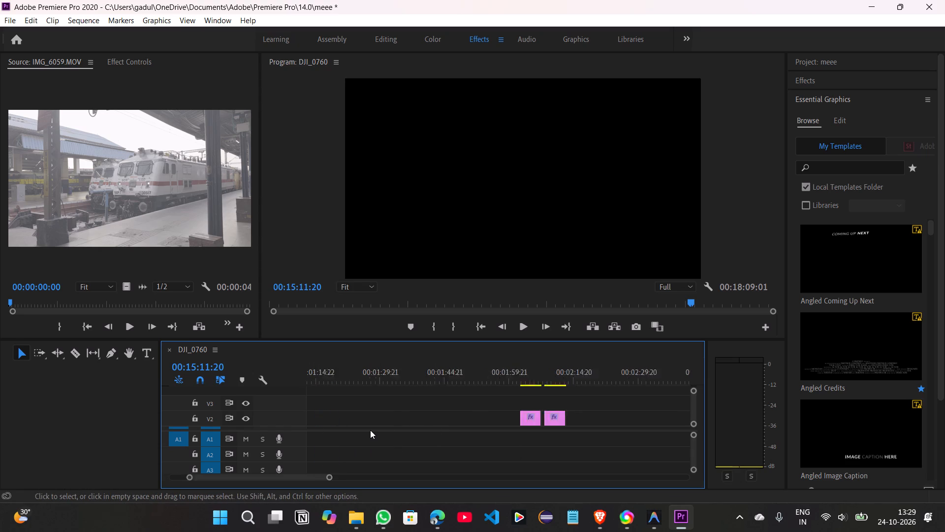
scroll(370, 430, down, 1)
click(657, 416)
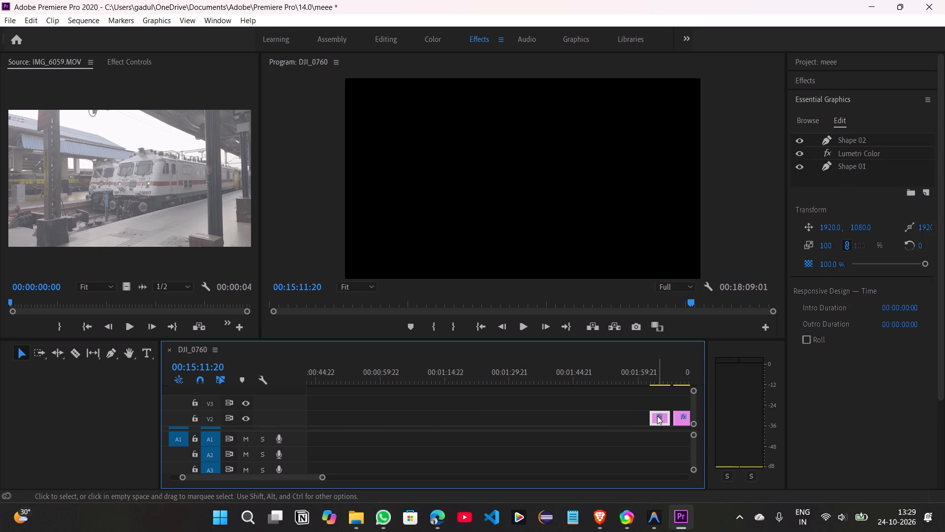
key(Delete)
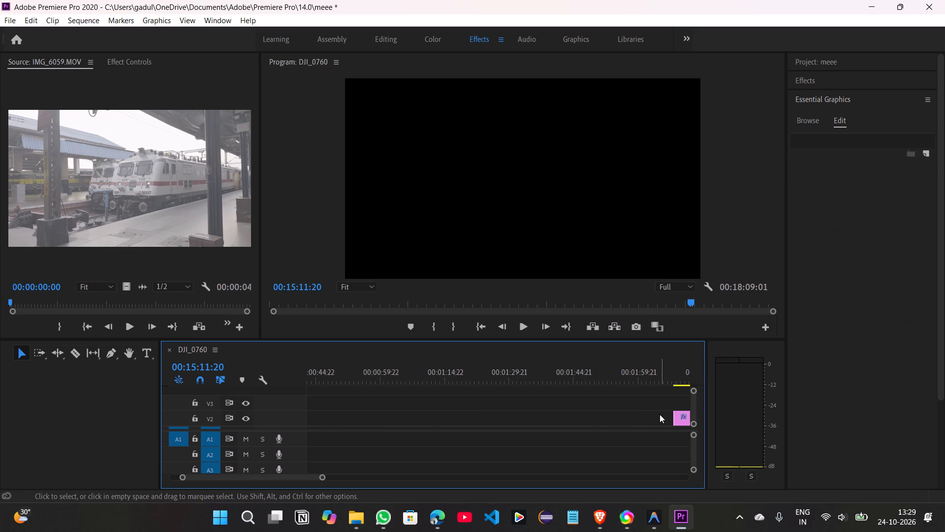
click(684, 417)
key(Delete)
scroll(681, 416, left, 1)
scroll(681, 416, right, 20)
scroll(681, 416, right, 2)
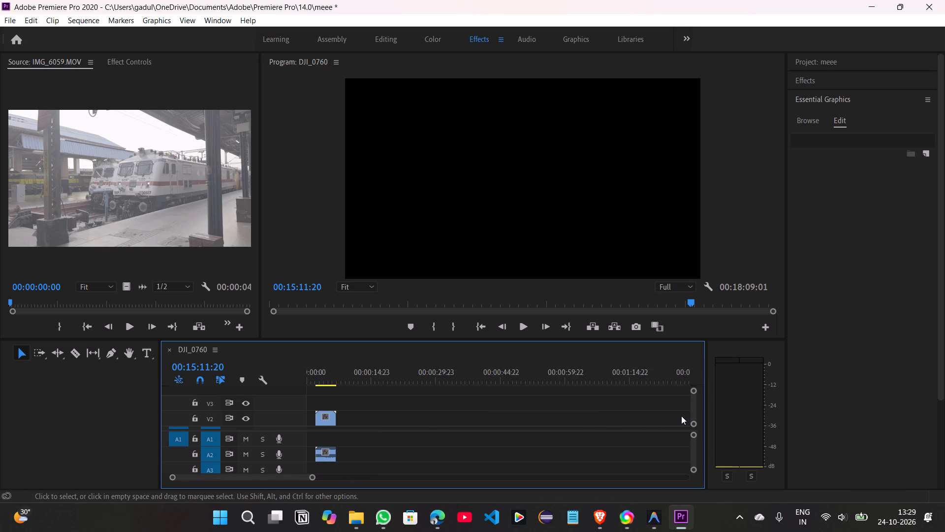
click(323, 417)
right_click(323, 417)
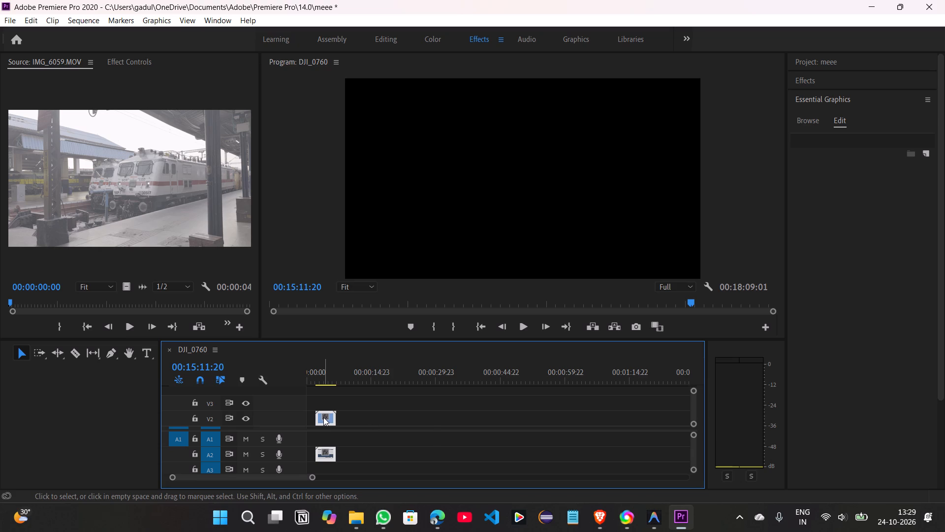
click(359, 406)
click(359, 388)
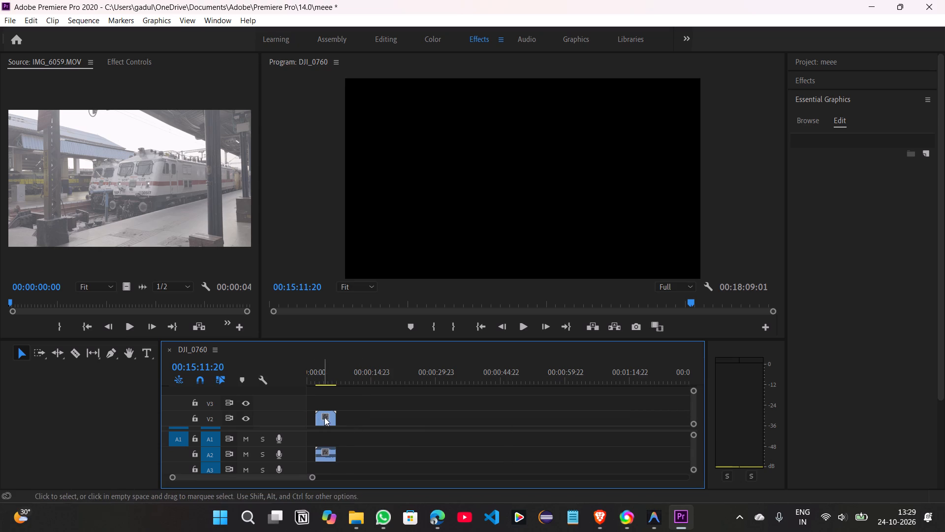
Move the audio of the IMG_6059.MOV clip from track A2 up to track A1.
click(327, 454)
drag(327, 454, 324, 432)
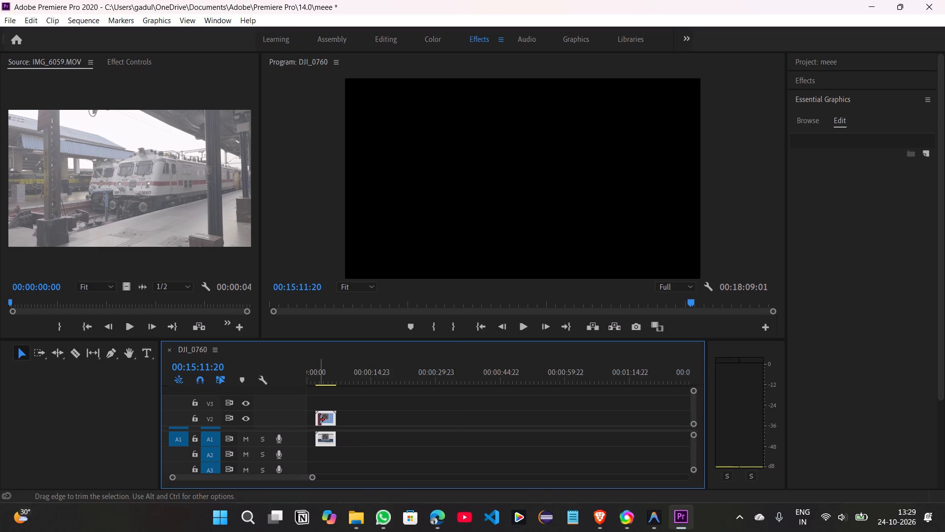
Unlink the IMG_6059.MOV clip's video and audio, and delete the audio from track A1.
right_click(319, 420)
click(371, 440)
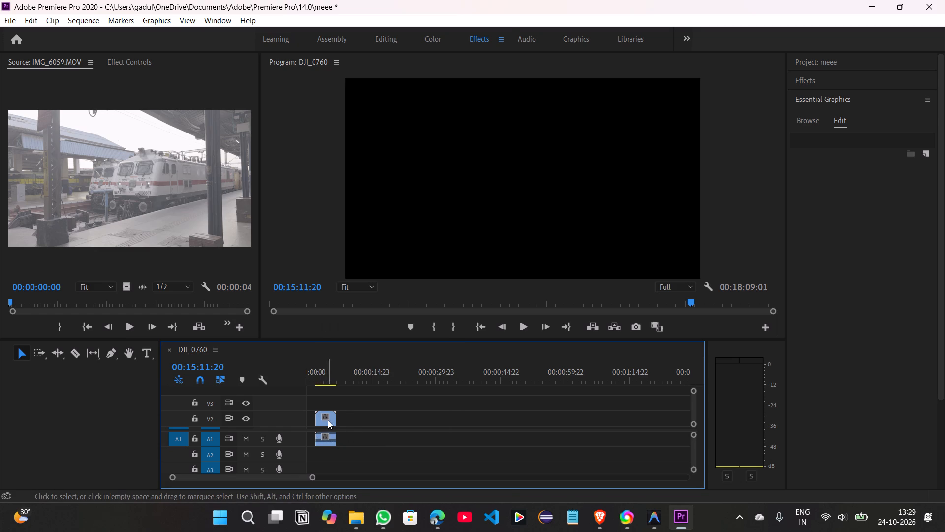
right_click(328, 420)
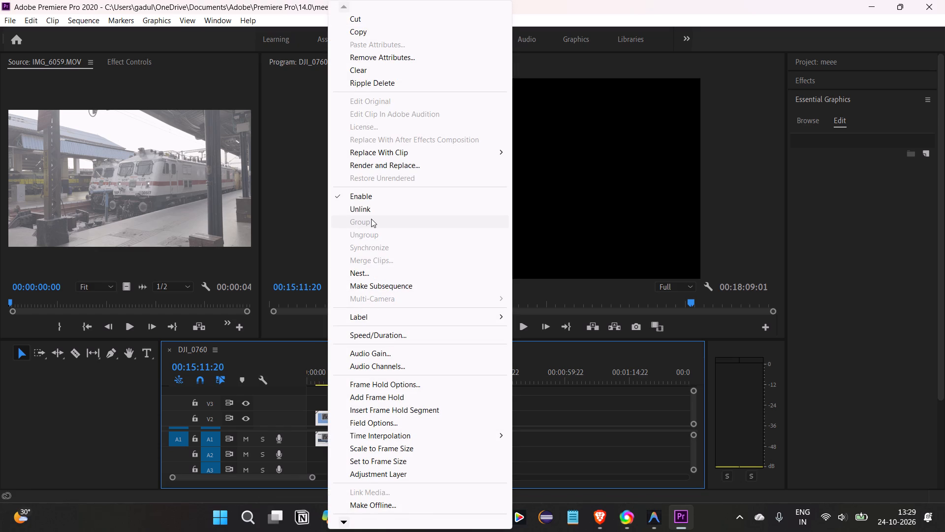
click(370, 212)
click(324, 433)
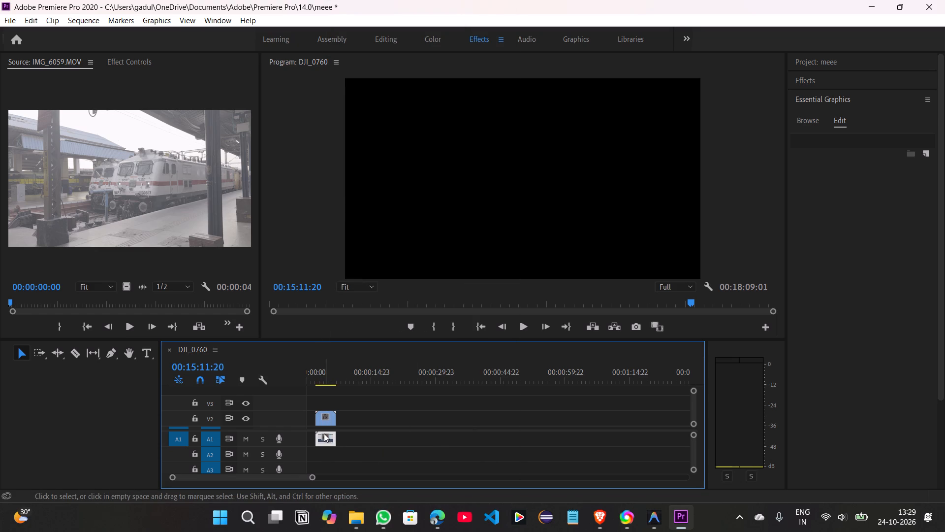
key(Delete)
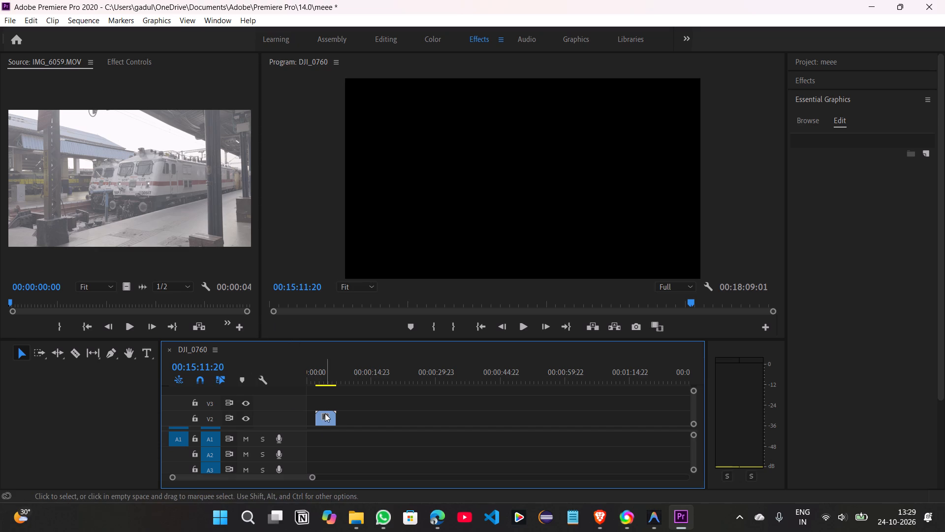
Move the IMG_6059.MOV video clip on track V2 to the very start of the sequence.
drag(325, 417, 315, 417)
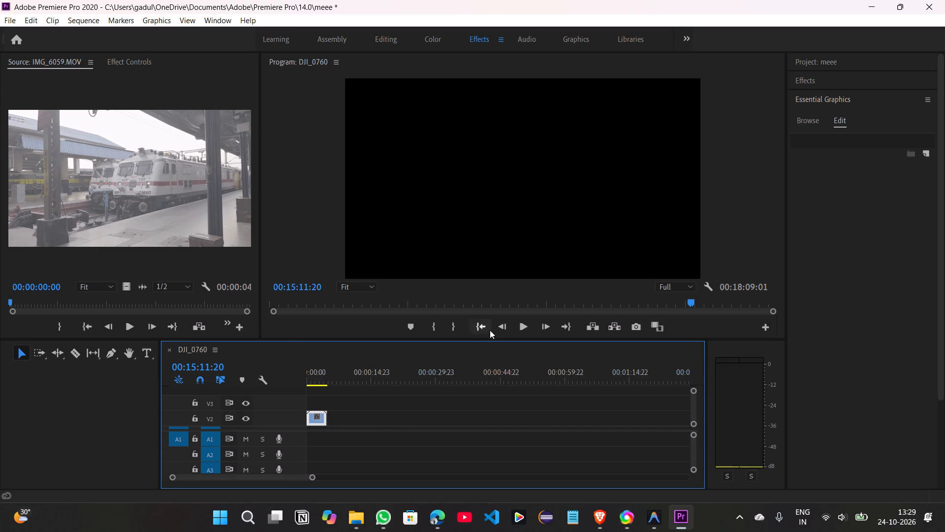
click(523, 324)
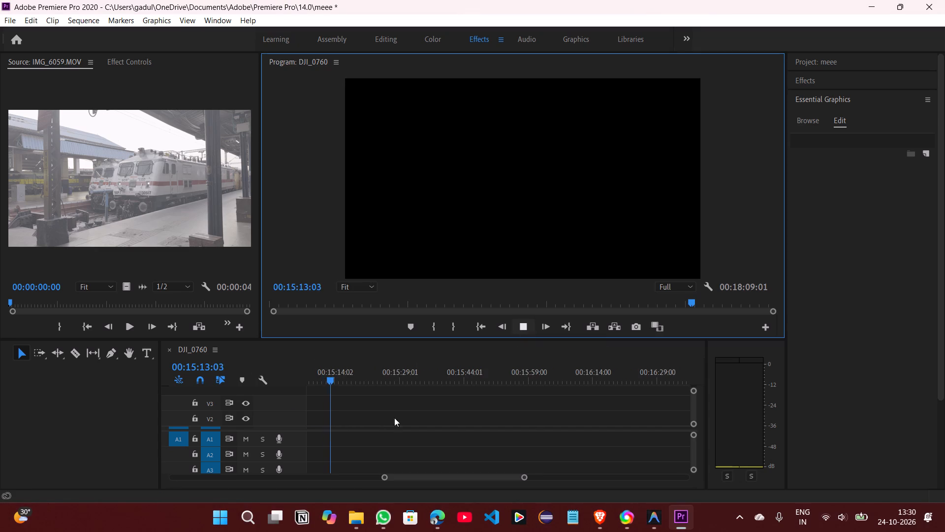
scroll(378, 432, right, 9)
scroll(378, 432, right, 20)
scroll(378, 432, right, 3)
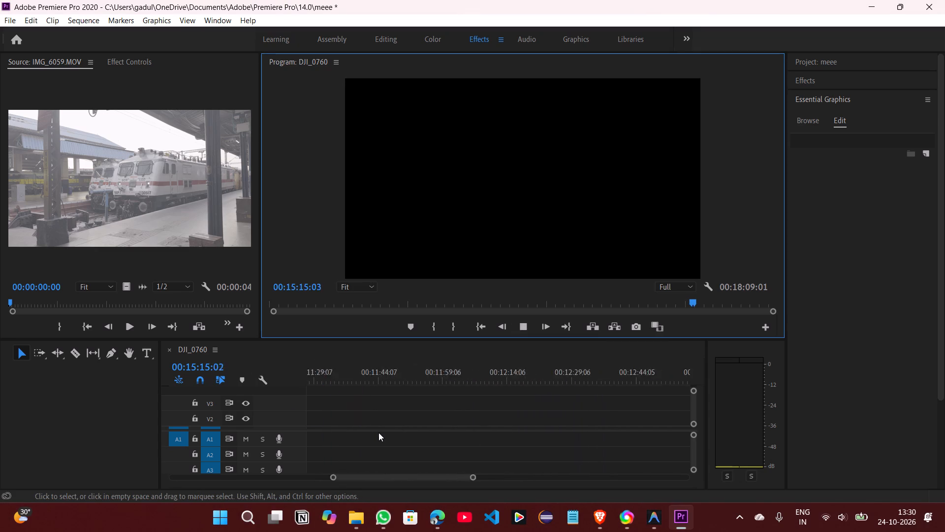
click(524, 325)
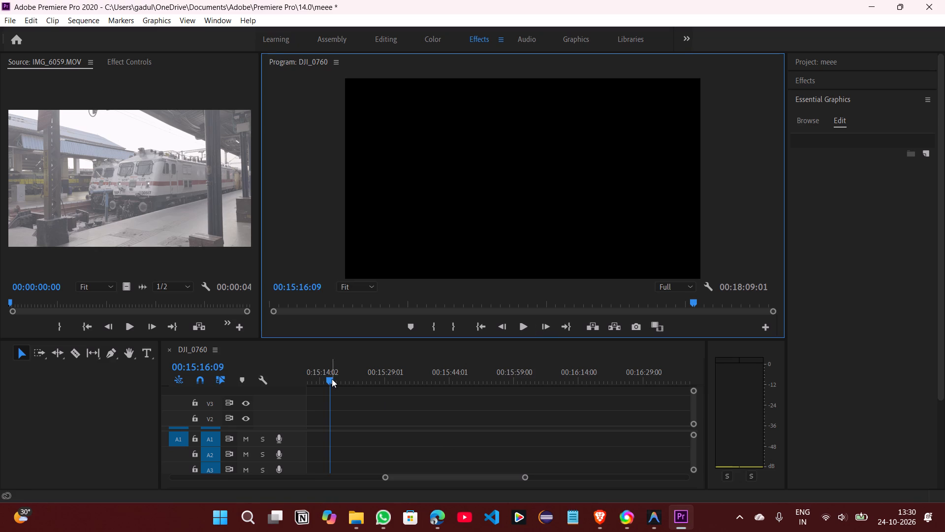
Move the playhead back through the sequence and delete the leftover graphic clip on track V2 at about 00:08:44:00.
drag(331, 378, 125, 382)
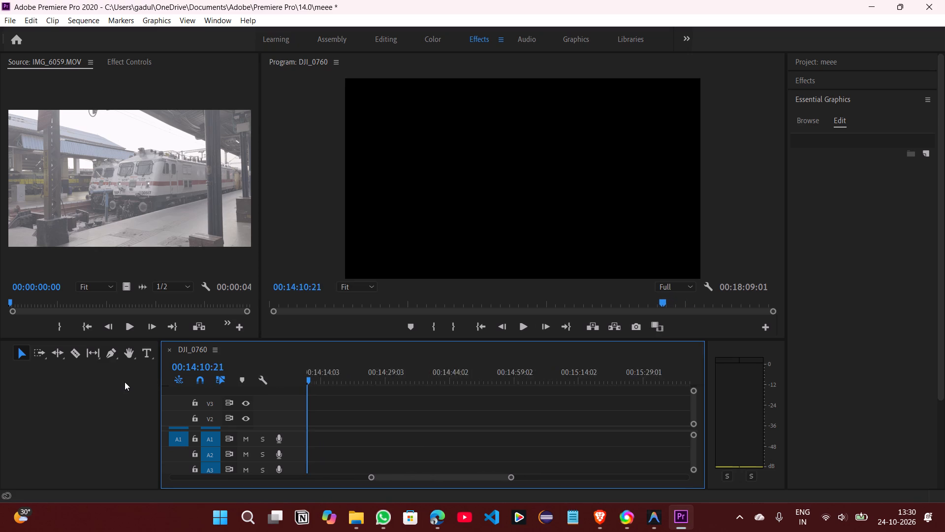
drag(125, 382, 48, 389)
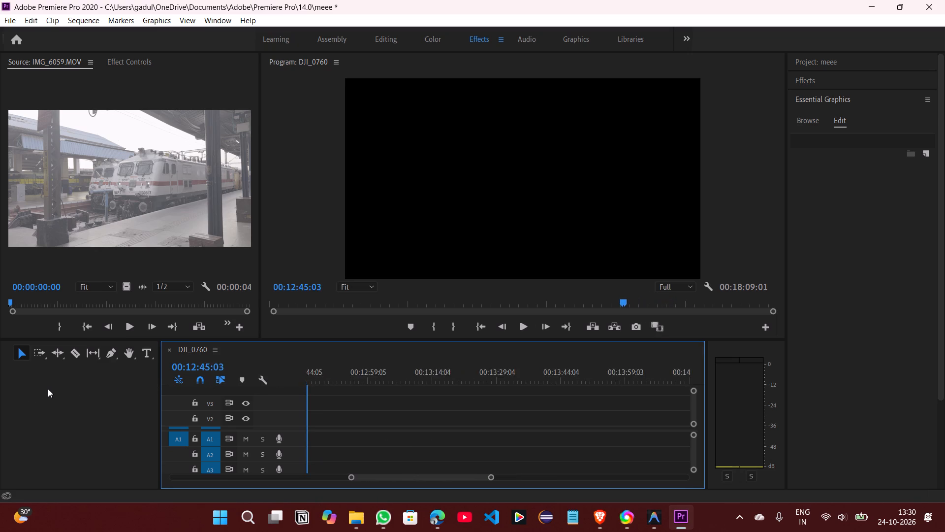
drag(48, 389, 27, 393)
click(531, 300)
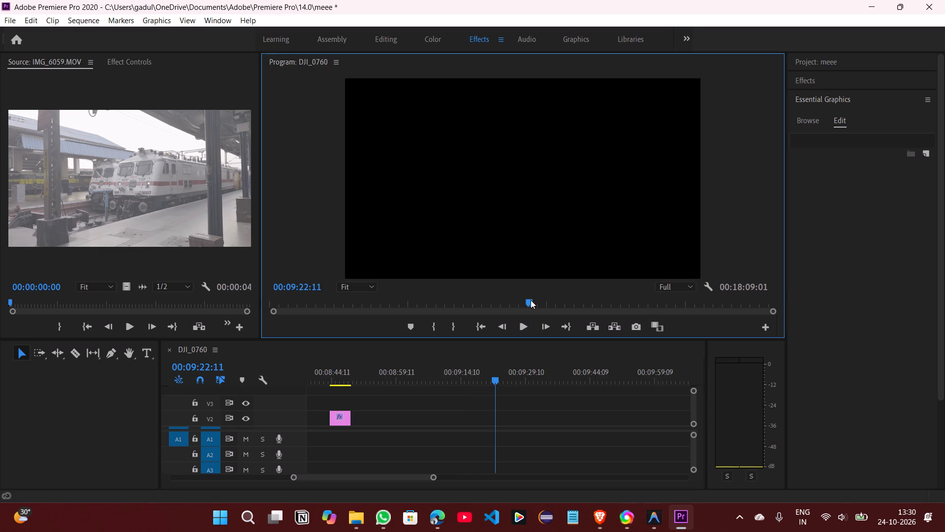
click(335, 419)
key(Delete)
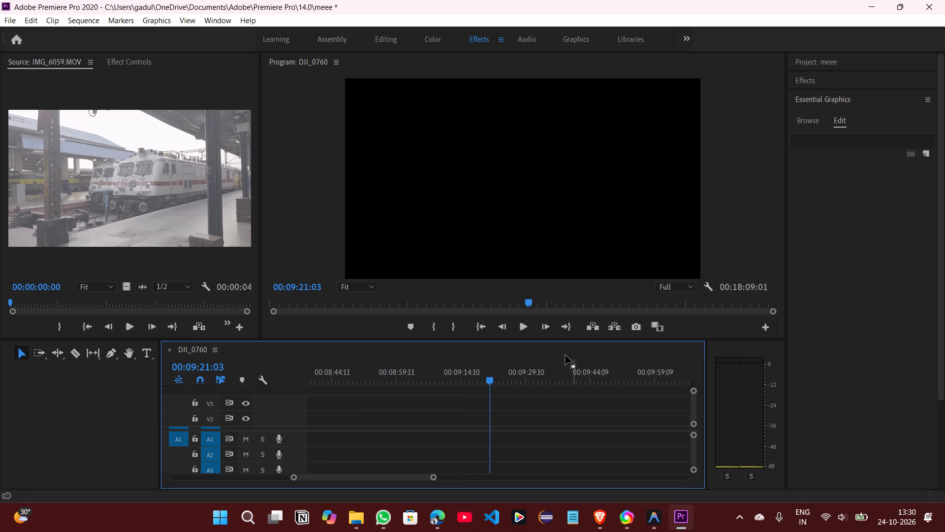
Return the playhead to the sequence start and play the IMG_6059.MOV clip, stopping at about 00:00:01:20.
drag(527, 300, 223, 322)
click(528, 326)
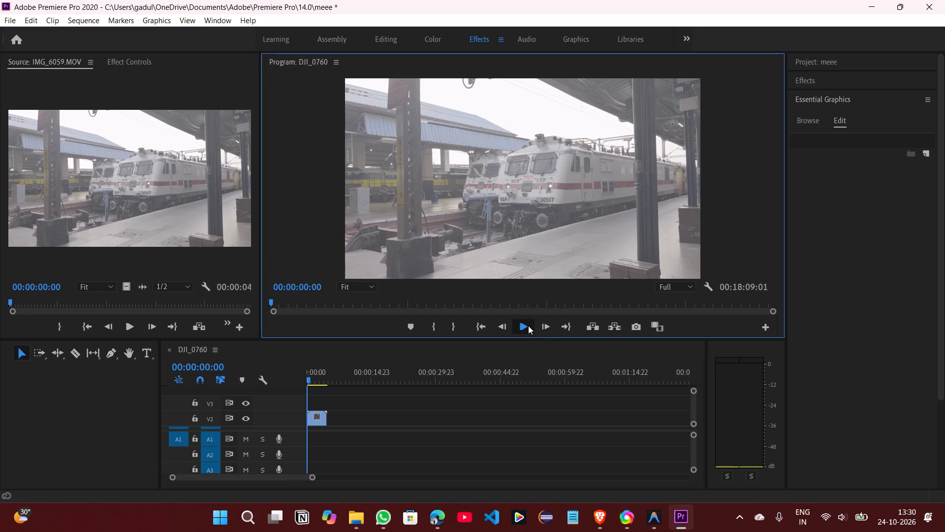
click(529, 327)
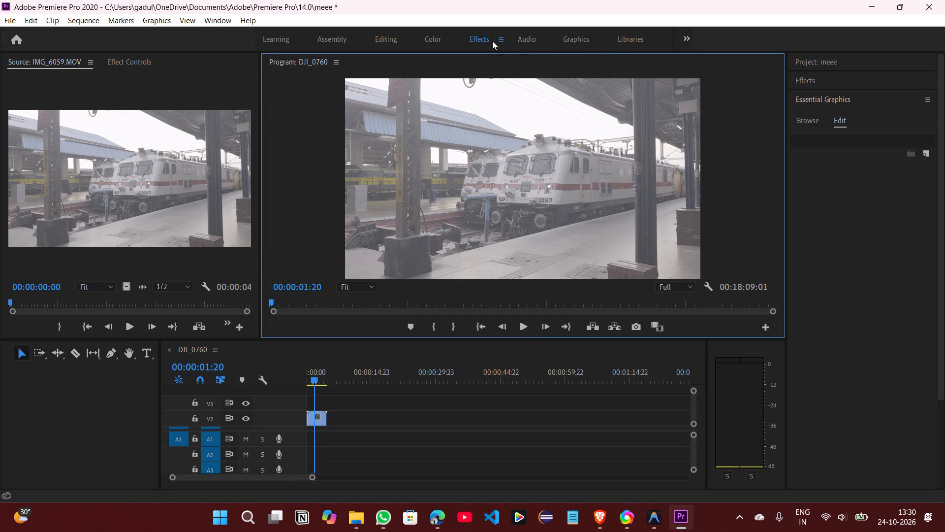
Switch to the Color workspace.
click(434, 39)
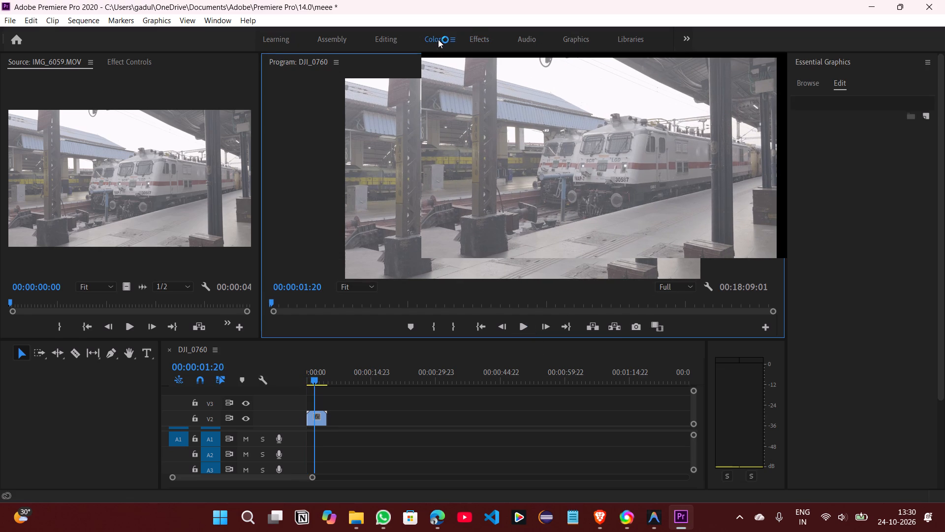
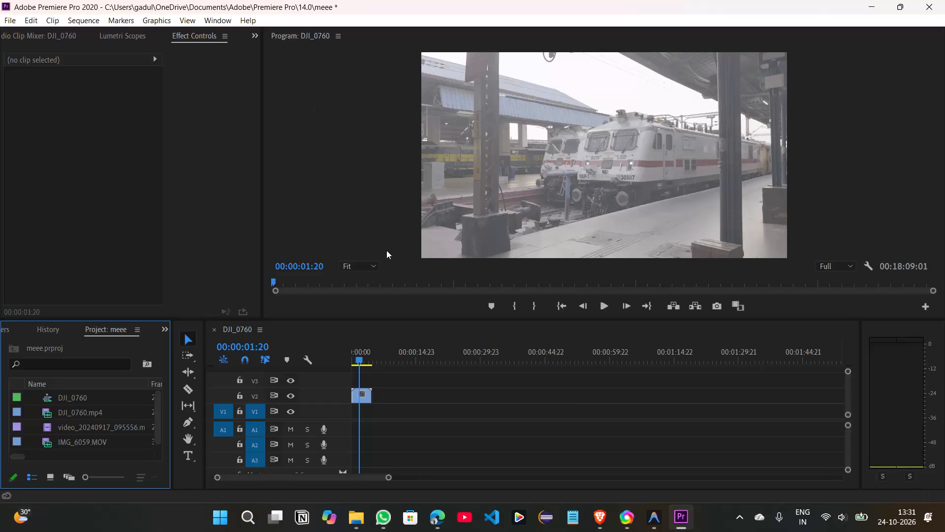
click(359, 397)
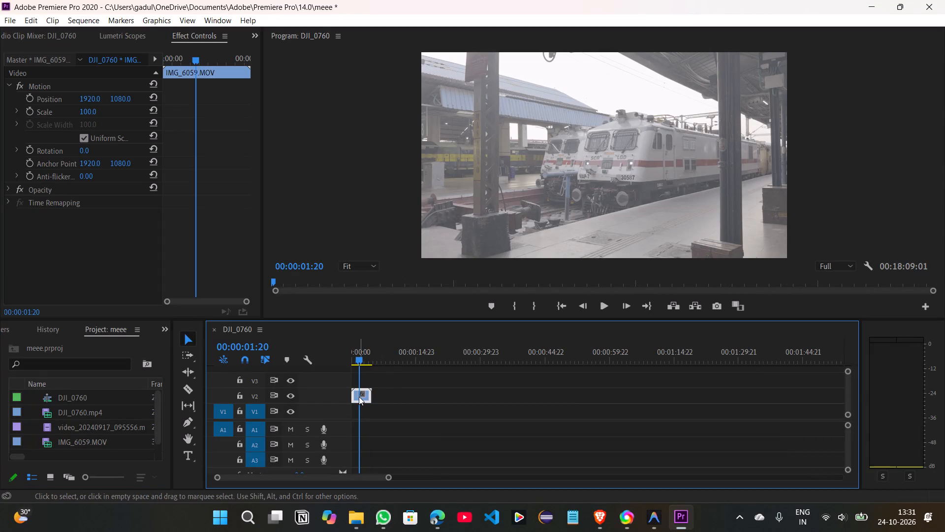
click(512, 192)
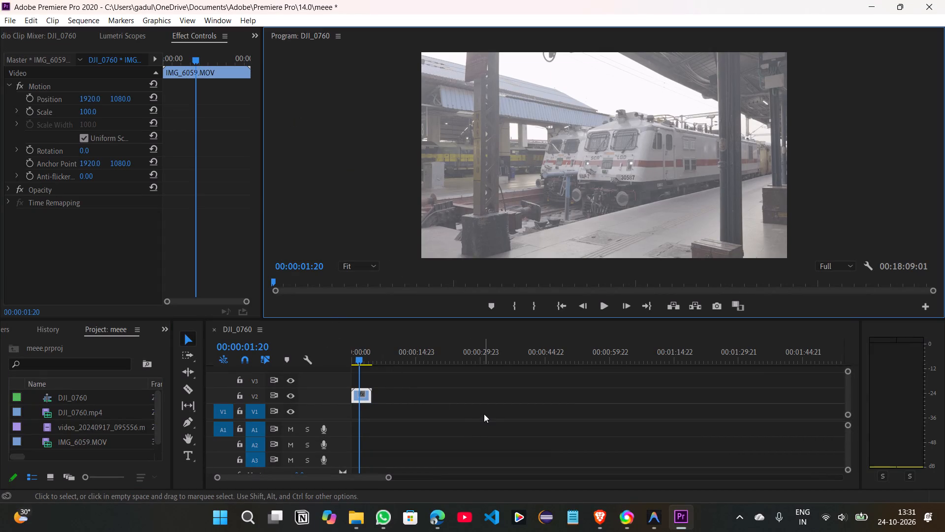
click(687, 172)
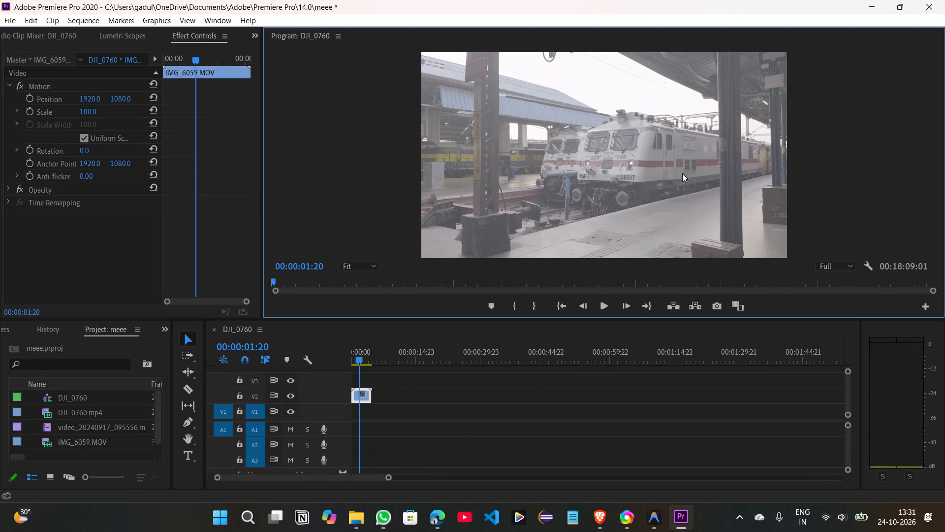
Undo the last two timeline edits, including the move of the IMG_6059.MOV clip to the sequence start.
key(ctrl+z)
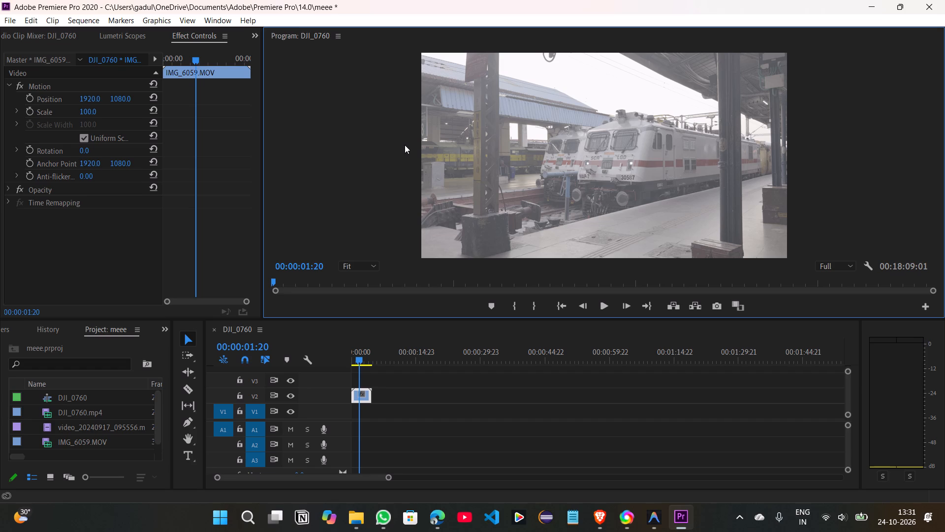
key(ctrl+z)
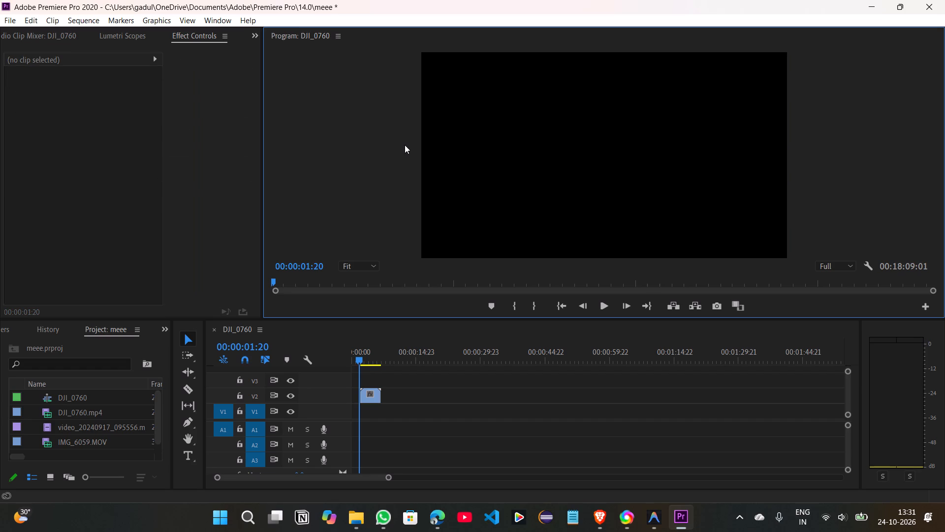
key(ctrl+x)
key(ctrl+x)
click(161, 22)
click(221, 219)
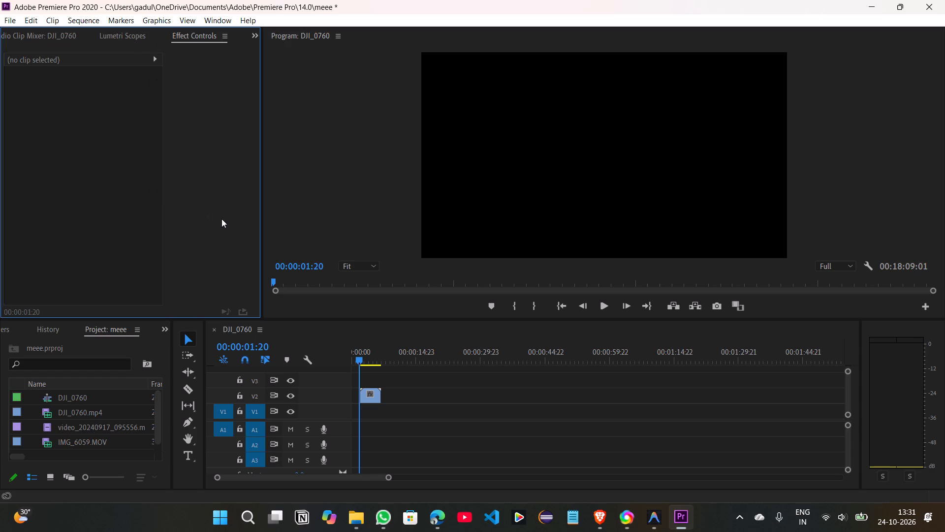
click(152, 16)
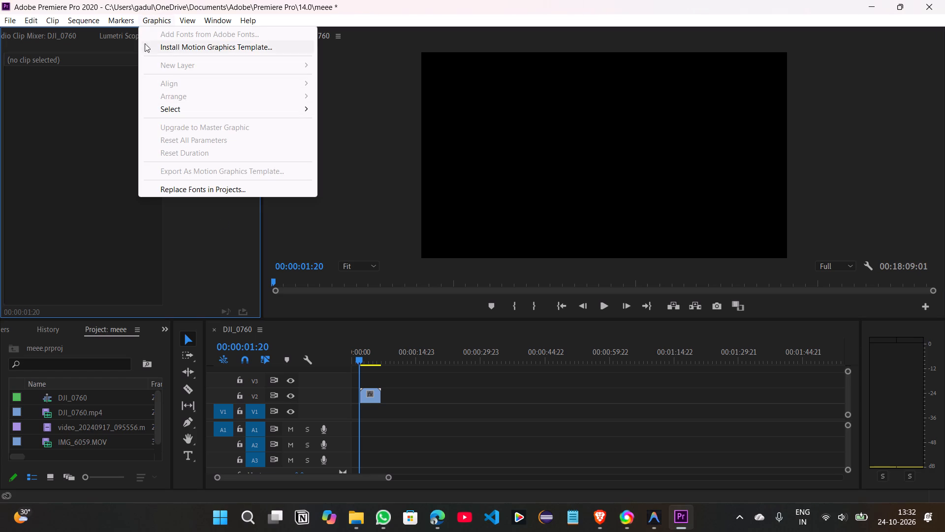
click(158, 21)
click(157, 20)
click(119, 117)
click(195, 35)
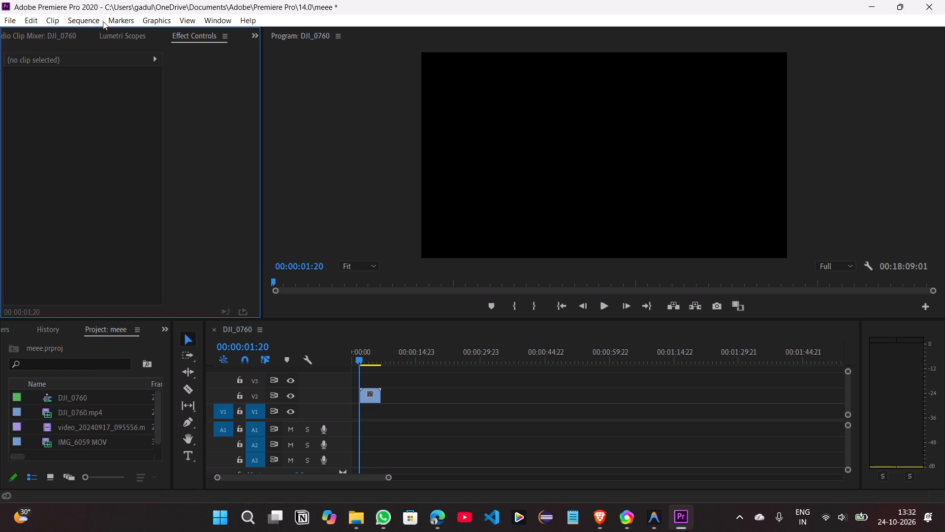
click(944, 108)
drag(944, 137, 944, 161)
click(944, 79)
In the Appearance preferences, set the interface brightness slightly above the darkest level and the Interactive Controls highlight to about the midpoint.
click(28, 20)
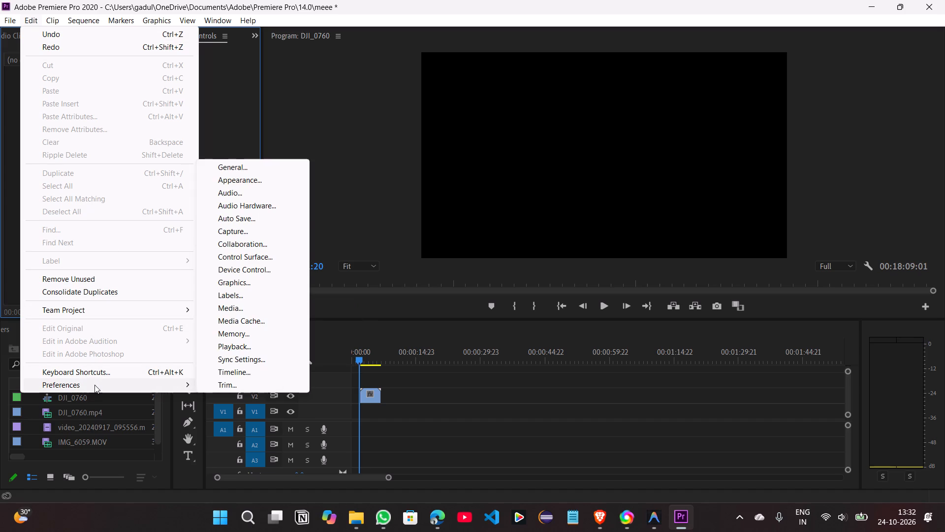
click(133, 385)
click(249, 181)
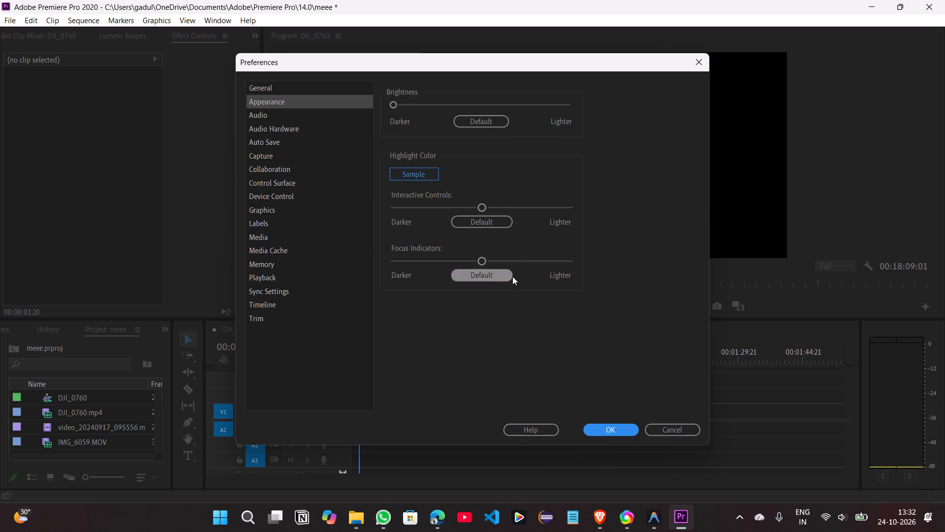
click(460, 103)
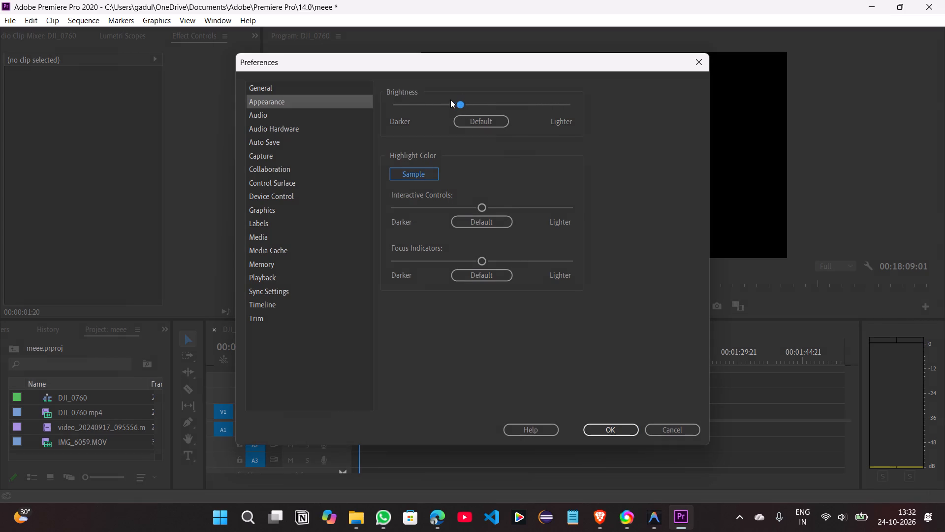
click(414, 102)
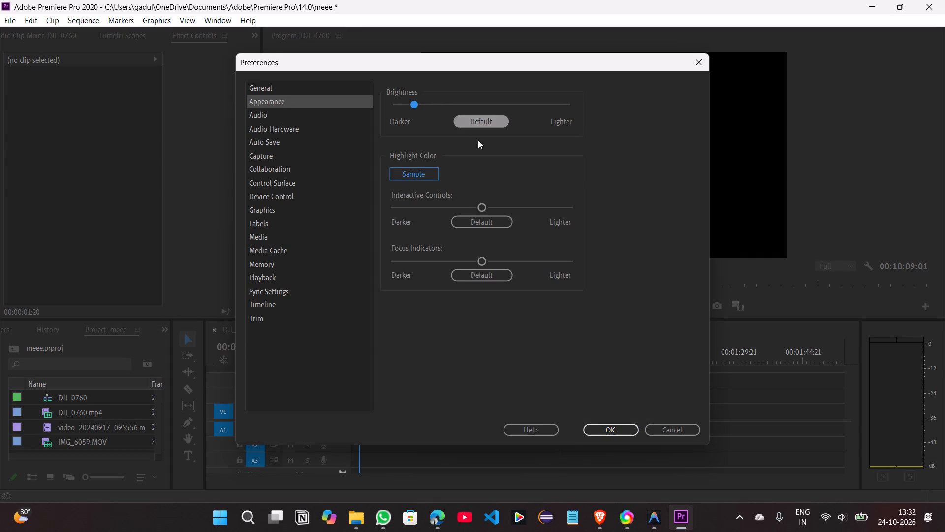
click(447, 205)
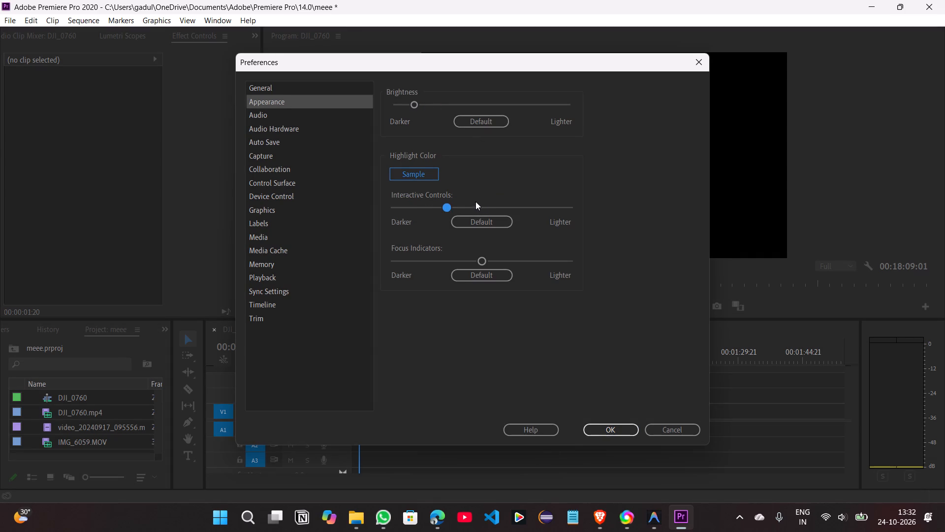
click(483, 205)
click(620, 431)
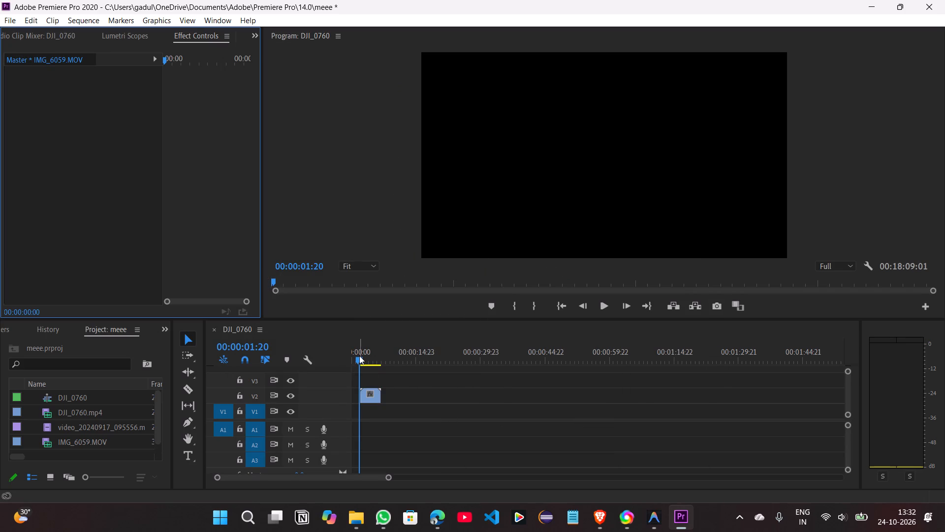
Move the playhead onto the IMG_6059.MOV clip at 00:00:02:21.
drag(359, 356, 365, 358)
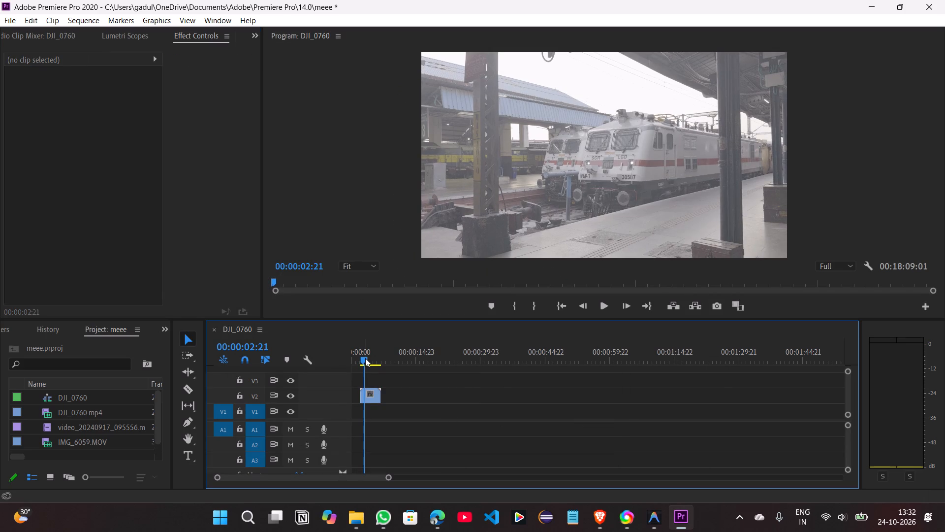
click(628, 146)
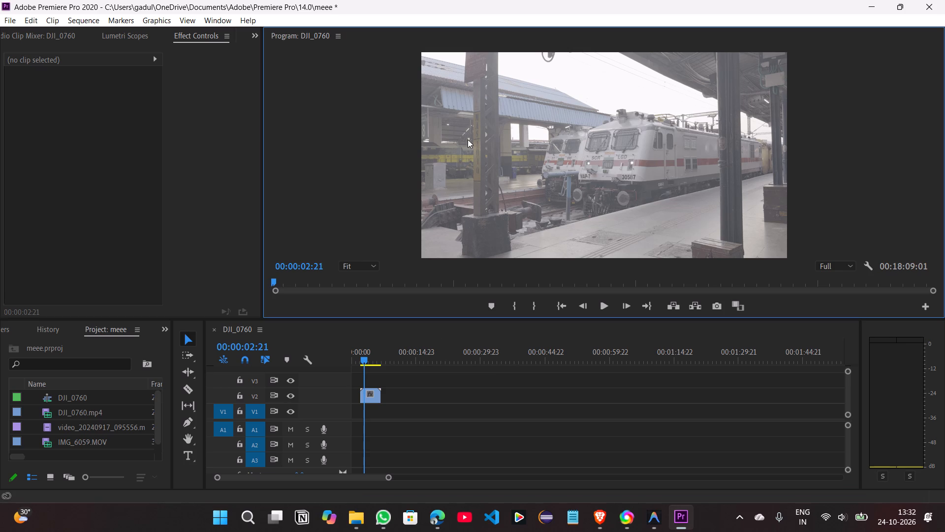
Enable High Quality Playback for the program view.
click(191, 22)
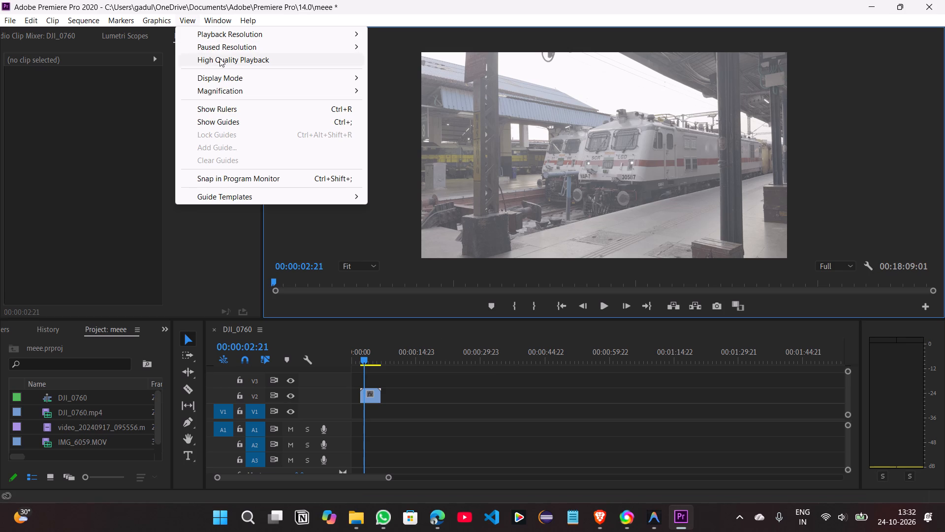
click(220, 58)
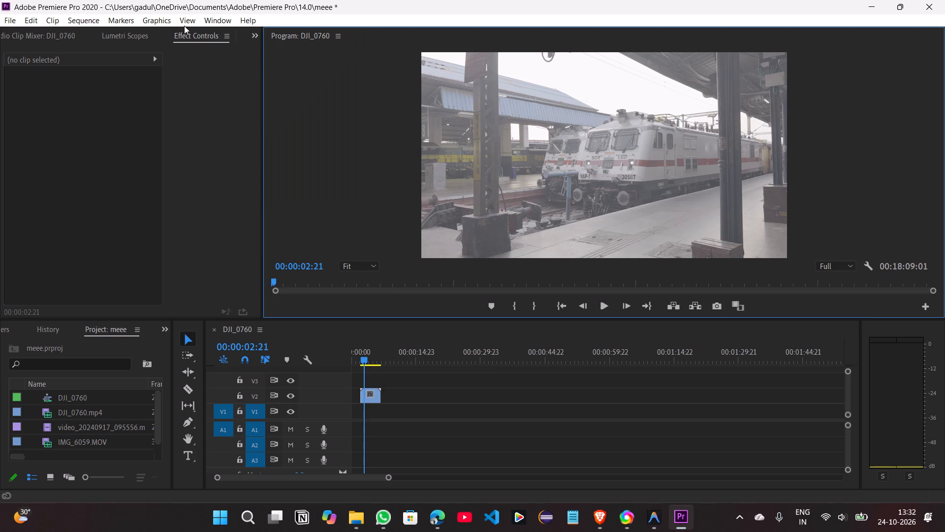
click(185, 16)
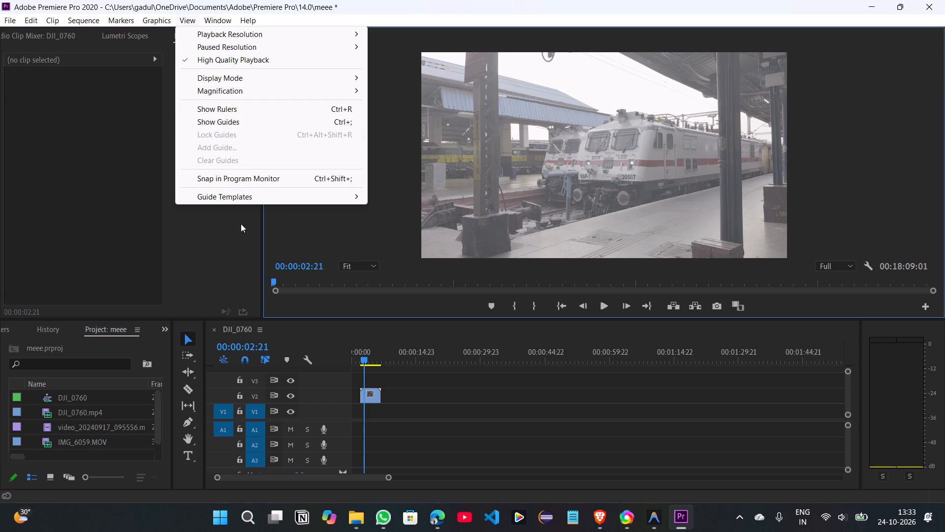
click(211, 266)
Examine the train frame at about 00:00:03:10 in Lumetri Scopes, and check the Audio Clip Mixer and Effect Controls for IMG_6059.MOV.
scroll(351, 311, down, 1)
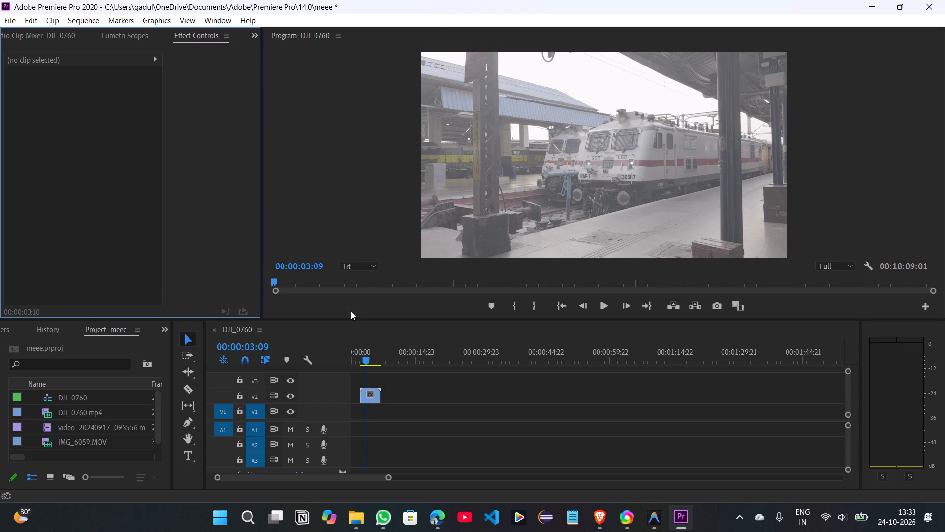
click(135, 36)
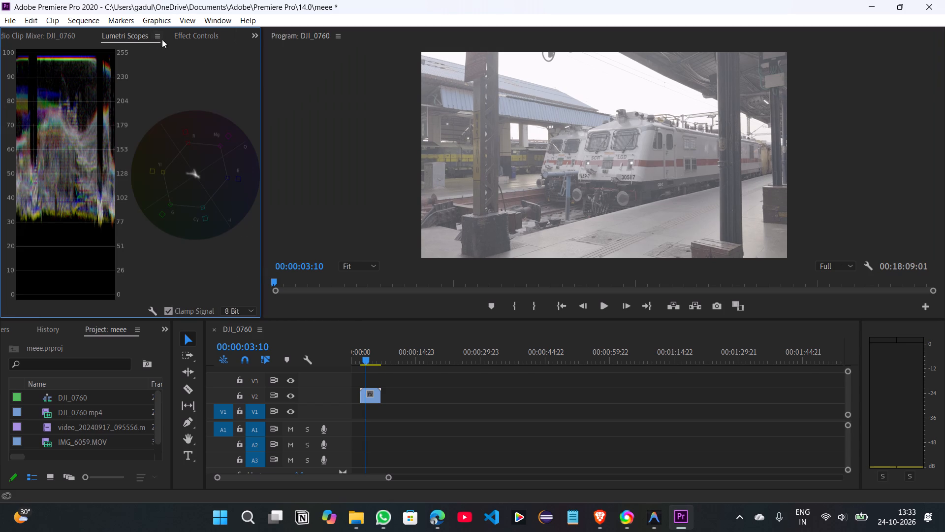
drag(191, 171, 166, 157)
click(166, 157)
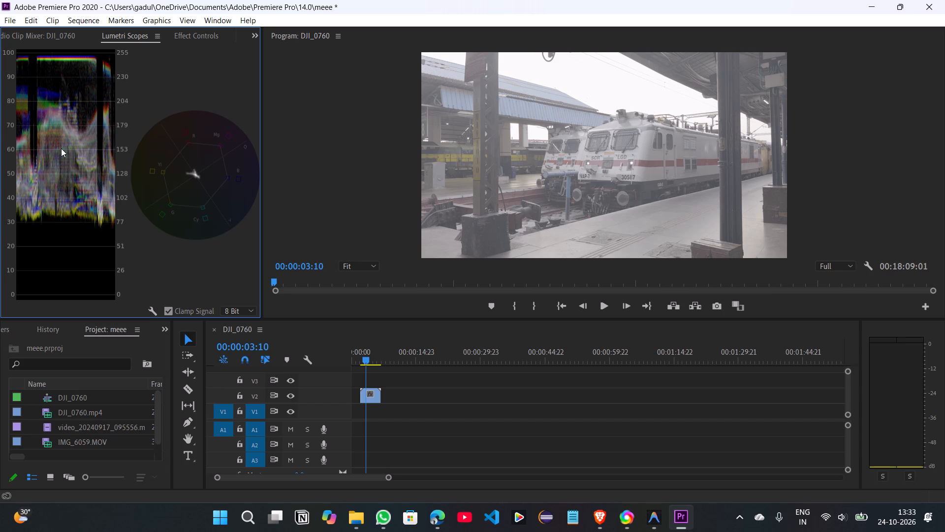
click(56, 144)
click(19, 32)
scroll(91, 39, right, 4)
click(152, 33)
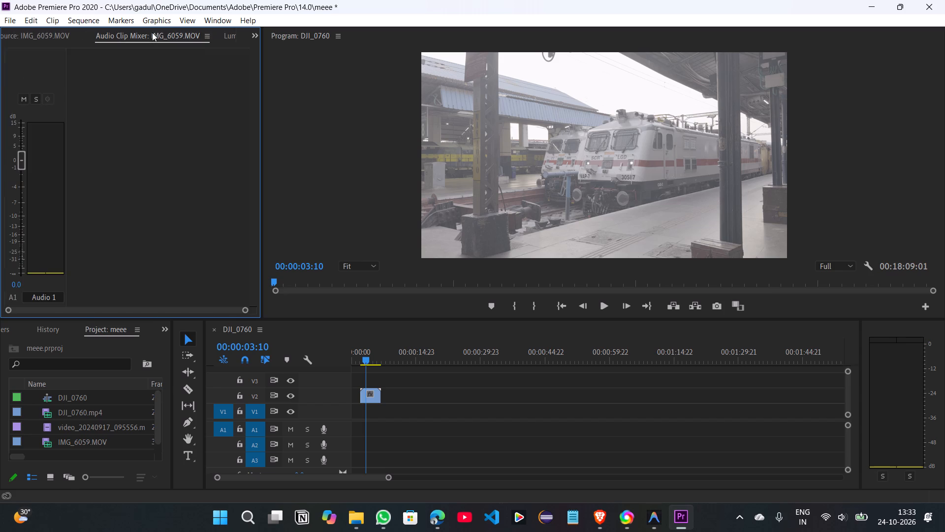
scroll(152, 33, left, 4)
click(201, 39)
scroll(202, 39, left, 4)
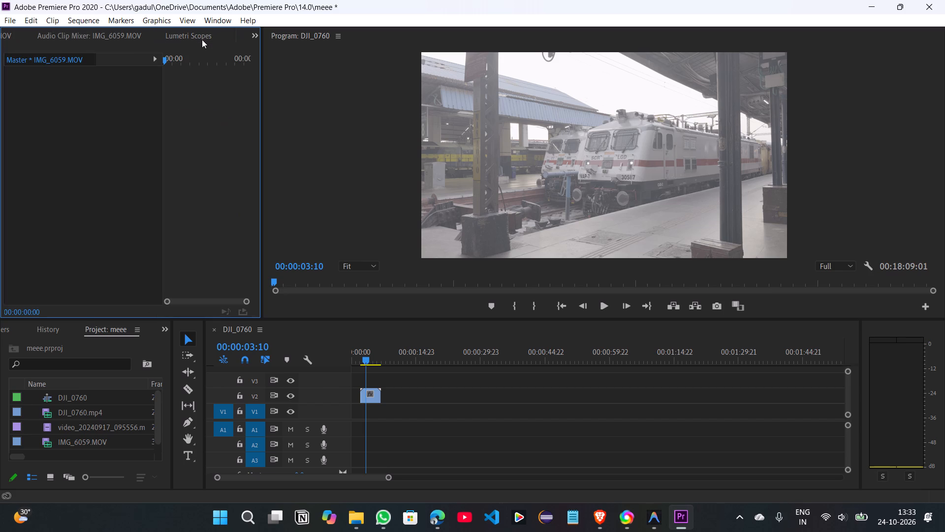
scroll(202, 39, left, 12)
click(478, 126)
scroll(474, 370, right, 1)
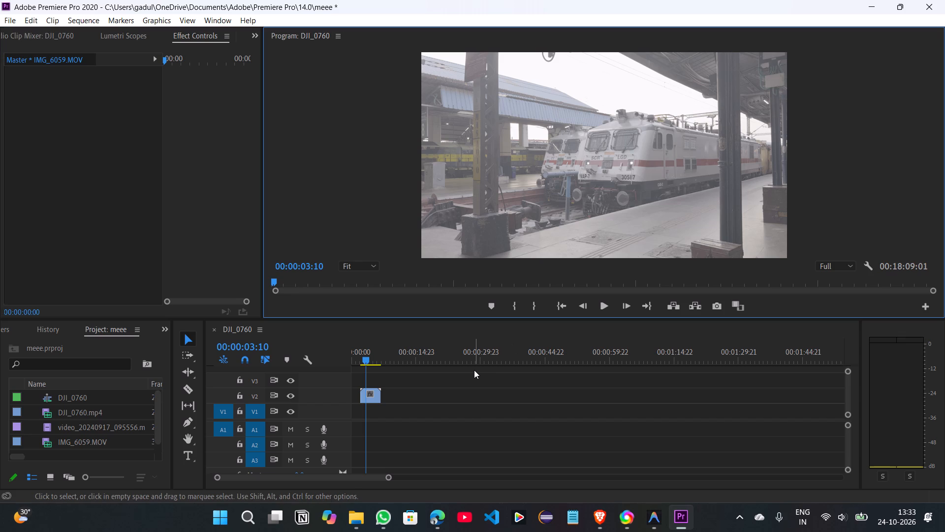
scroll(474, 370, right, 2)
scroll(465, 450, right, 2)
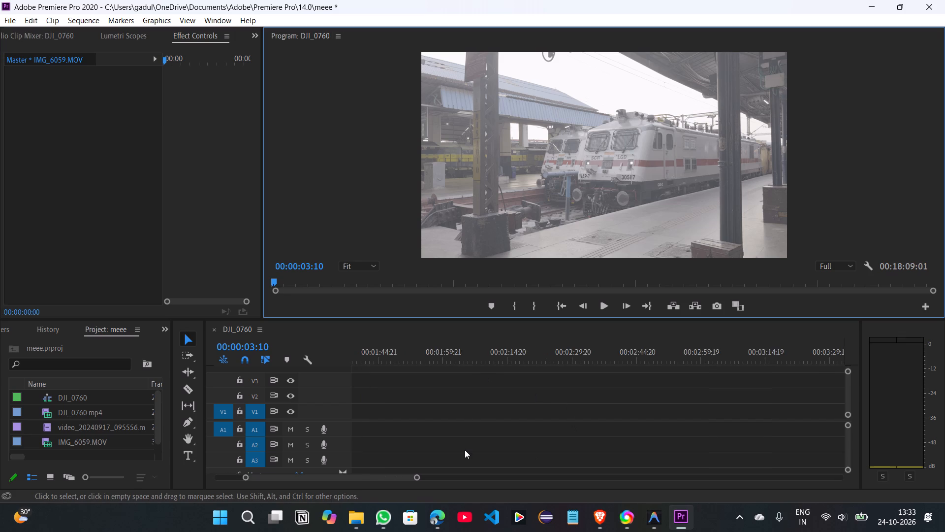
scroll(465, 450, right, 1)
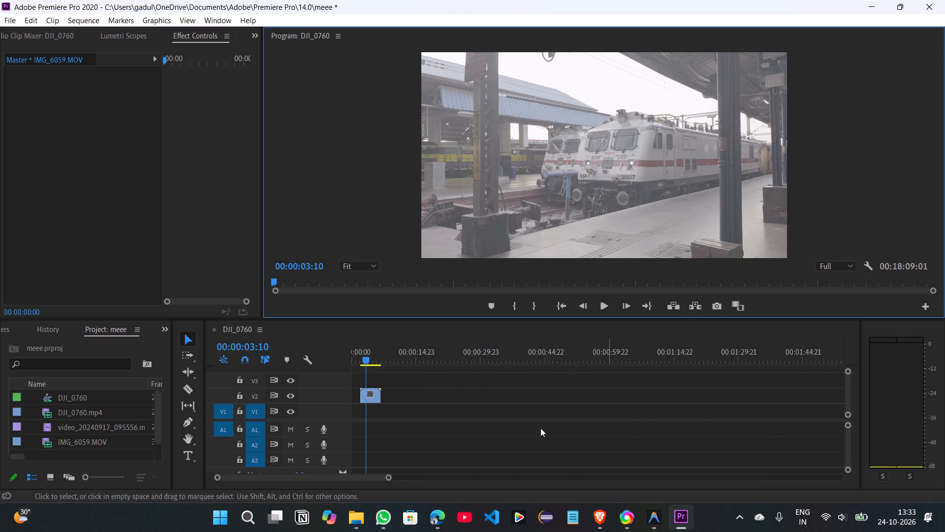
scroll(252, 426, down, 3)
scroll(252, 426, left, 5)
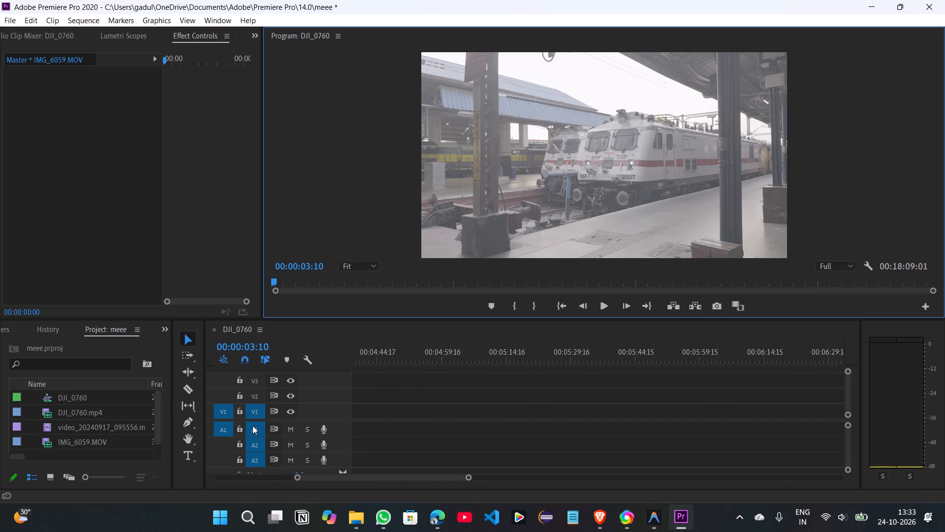
Find the effects library and expand Lumetri Presets down to its Cinematic presets.
scroll(36, 334, right, 3)
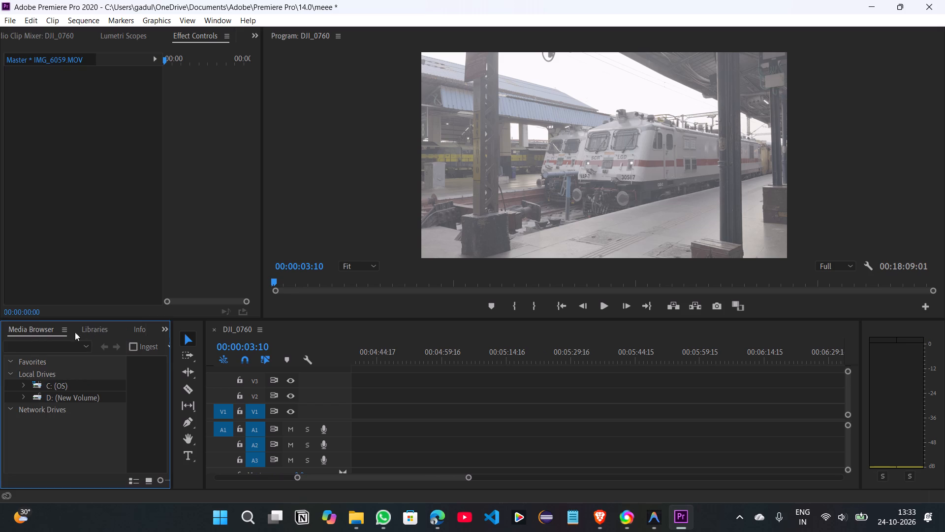
click(94, 330)
click(133, 332)
click(139, 331)
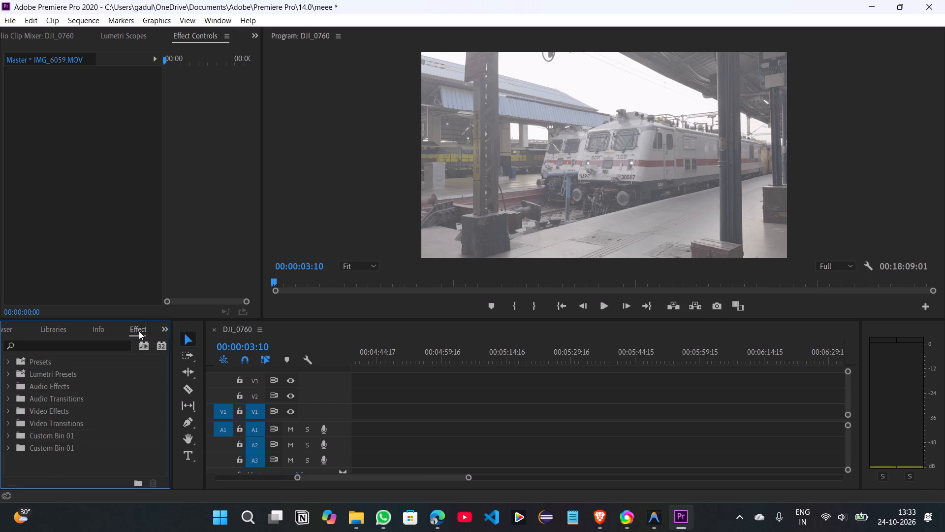
click(41, 374)
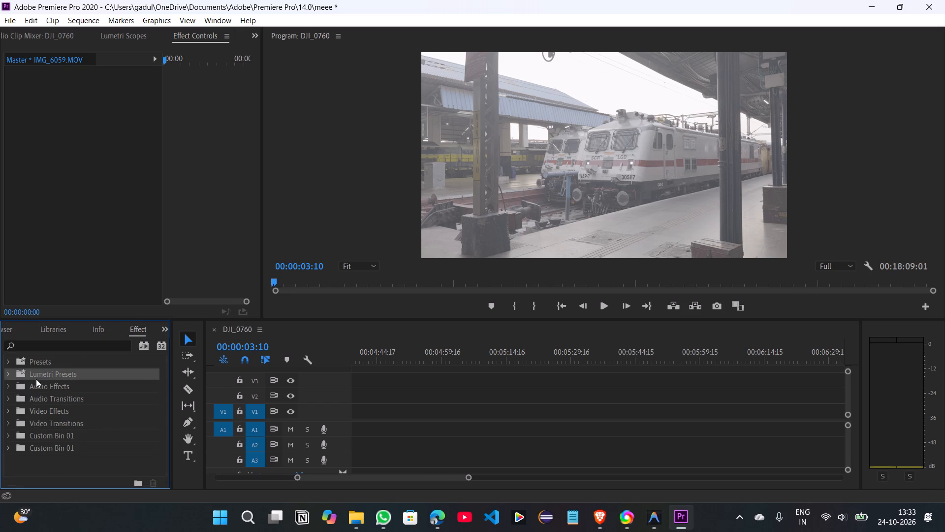
click(5, 374)
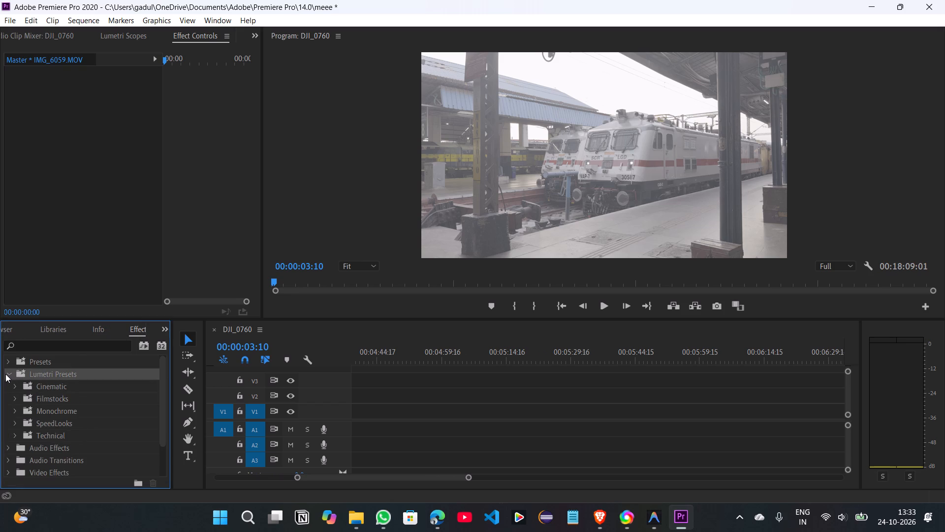
click(14, 386)
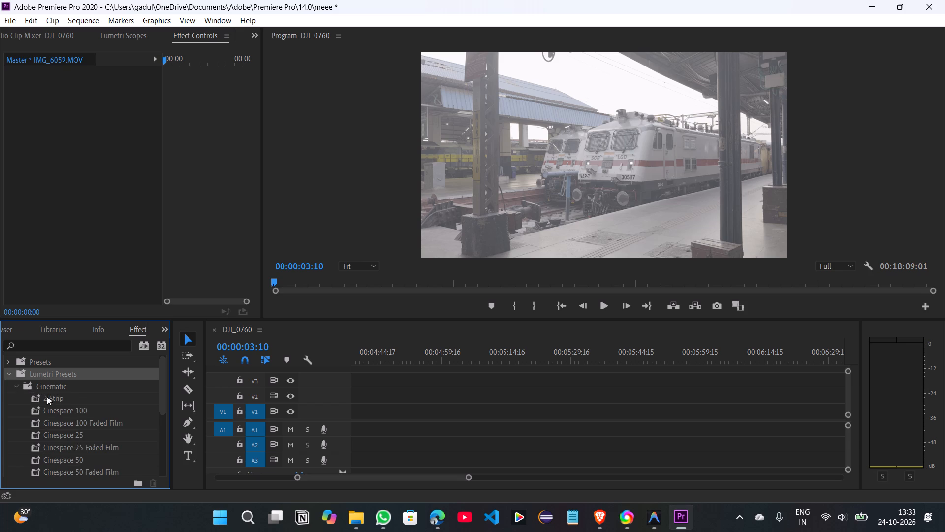
Apply the Cinespace 100 Lumetri preset to the IMG_6059.MOV clip on track V2 near the sequence start.
click(63, 413)
drag(60, 411, 550, 208)
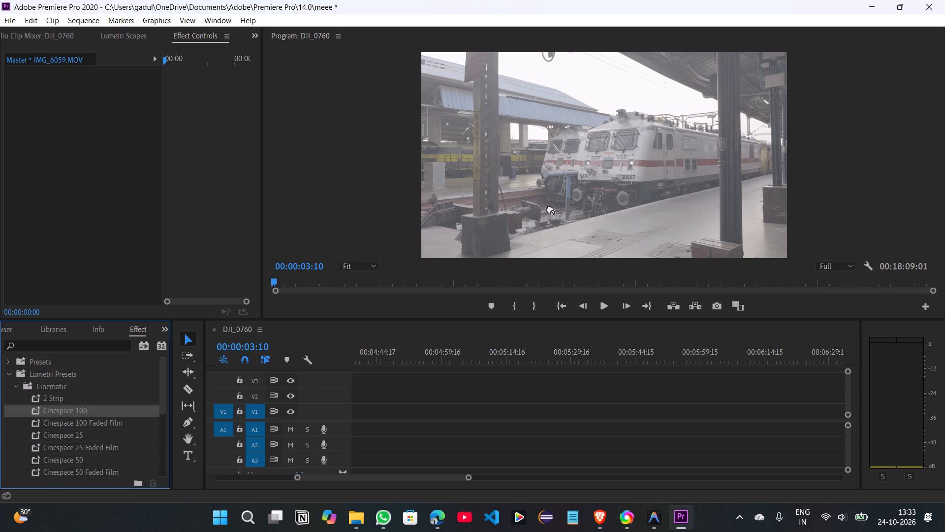
drag(550, 208, 565, 208)
click(427, 418)
scroll(427, 418, right, 10)
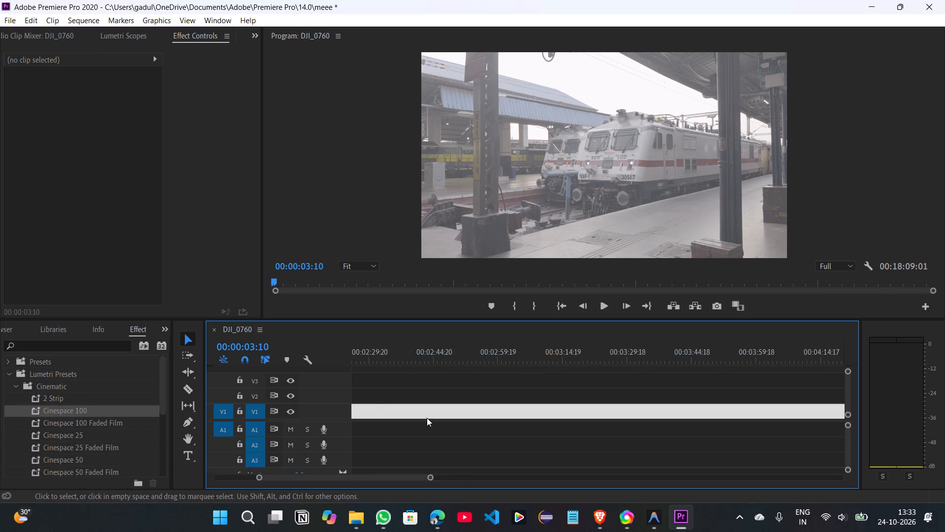
scroll(427, 418, right, 12)
click(372, 394)
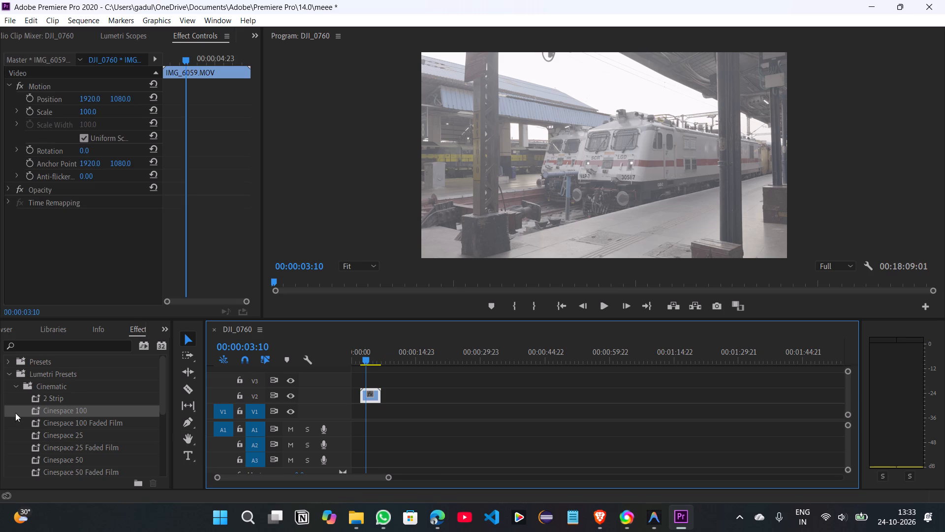
drag(54, 407, 365, 395)
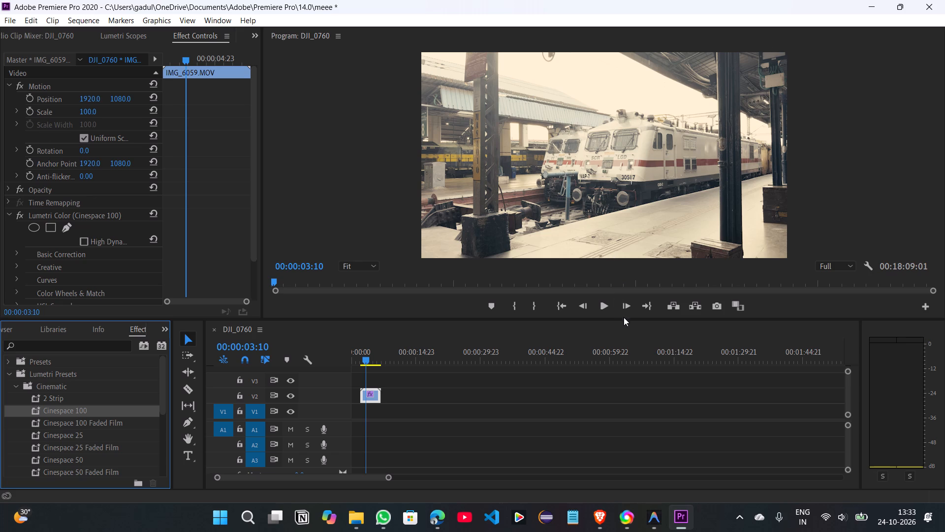
Enlarge the program view and play the graded train clip, stopping at about 00:00:05:16.
drag(623, 319, 625, 368)
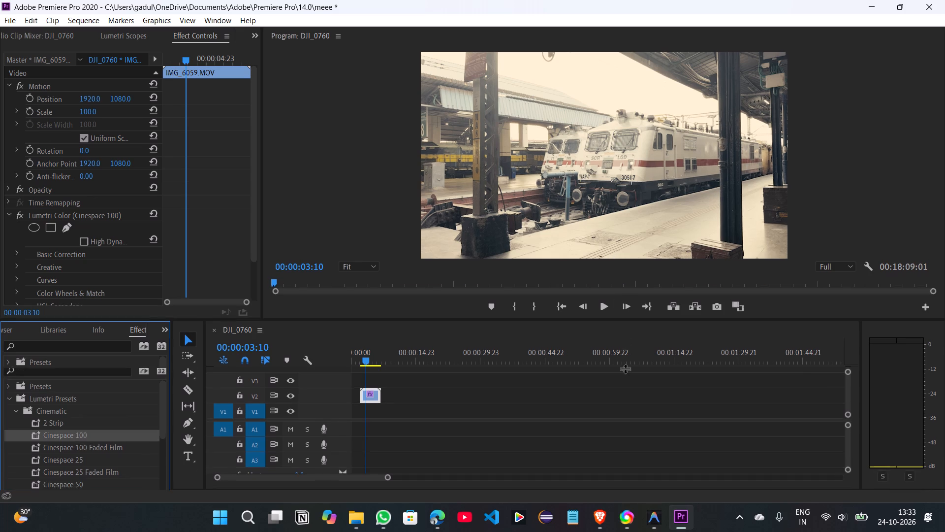
drag(625, 368, 627, 485)
click(604, 456)
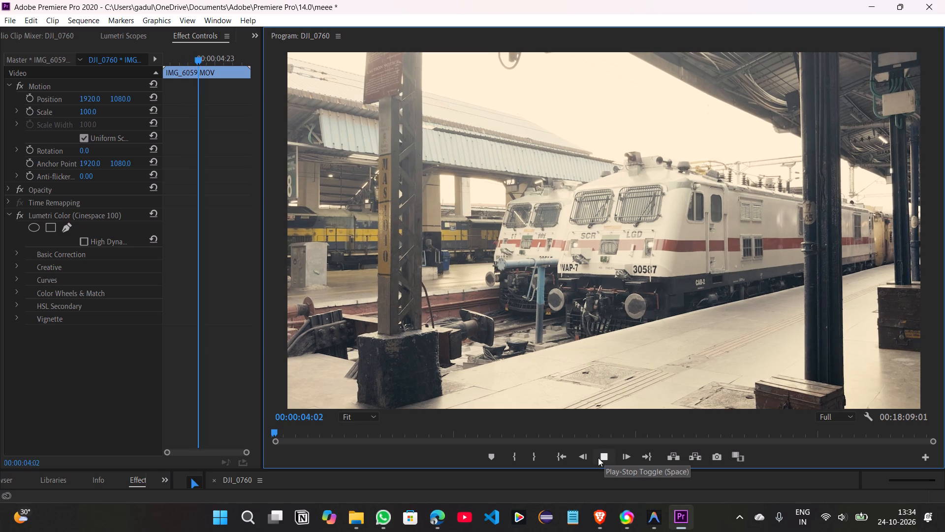
click(607, 458)
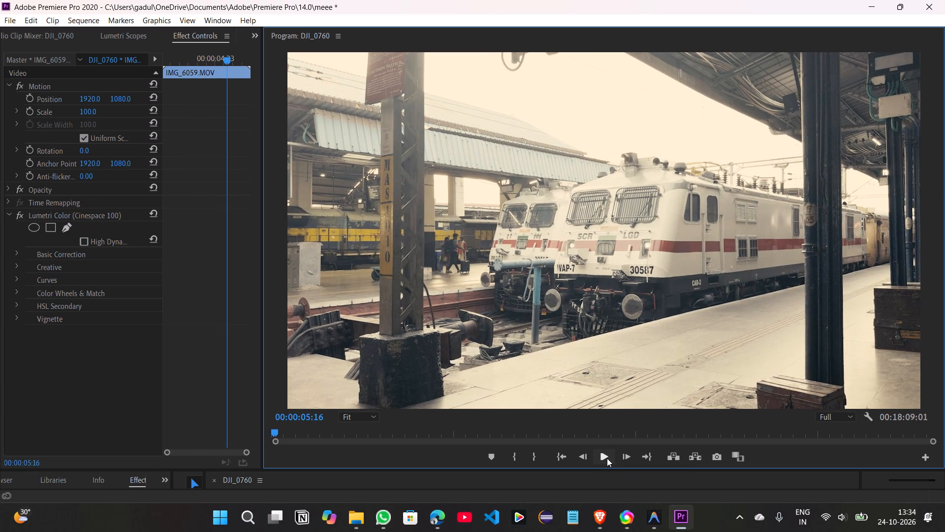
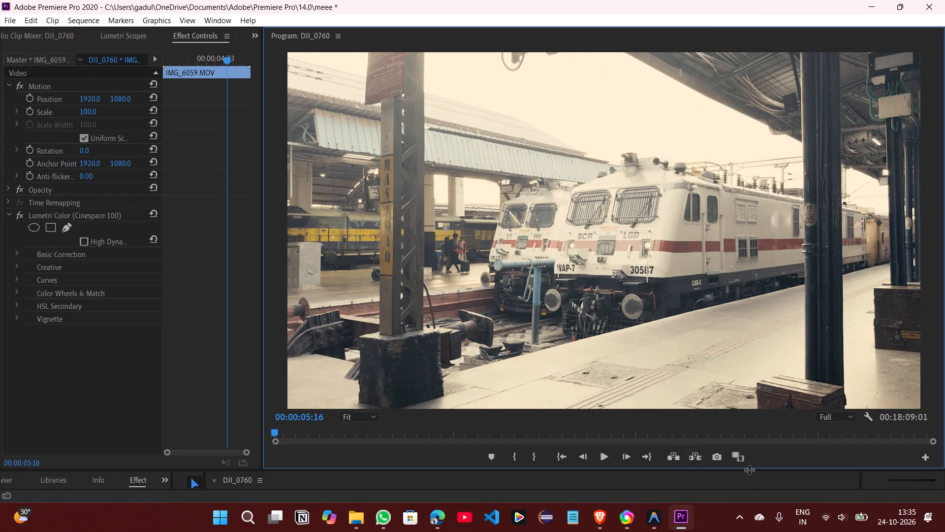
Shrink the program view to restore the timeline, and undo the Cinespace 100 preset on the IMG_6059.MOV clip.
drag(749, 470, 742, 449)
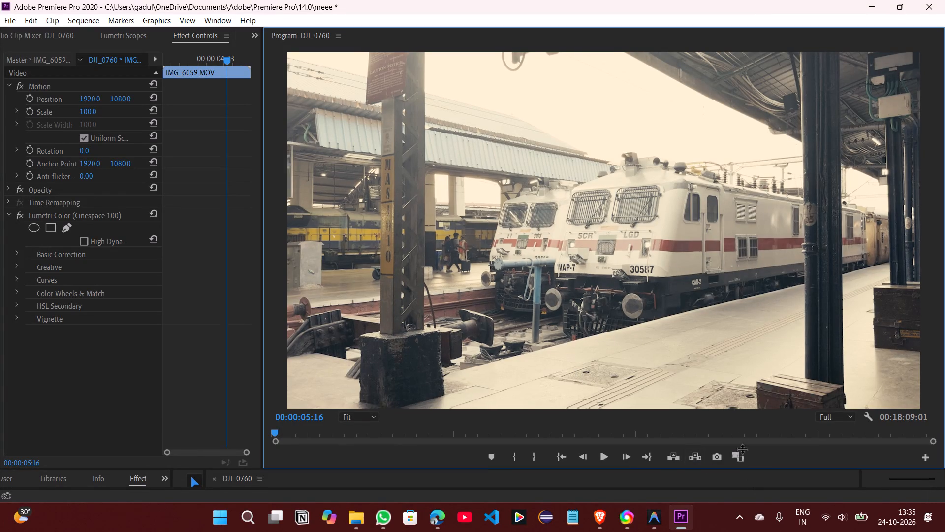
drag(742, 449, 647, 275)
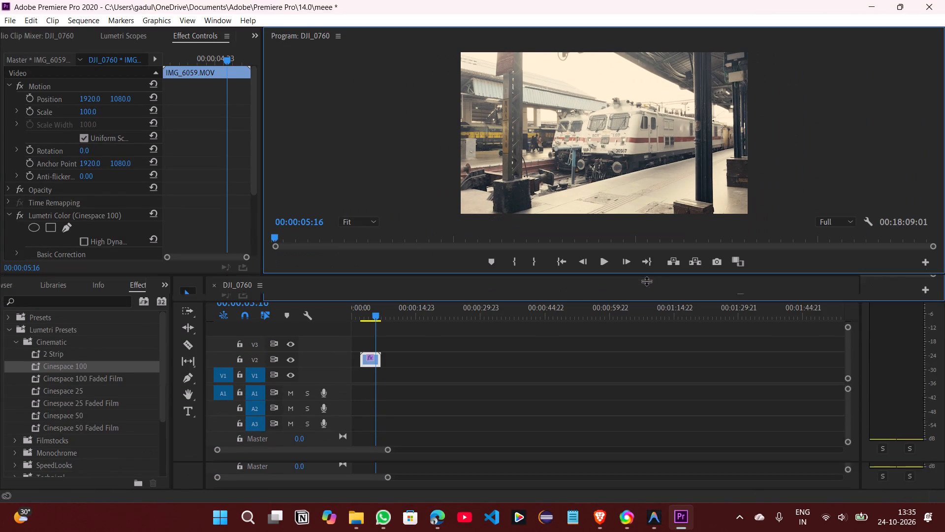
click(481, 416)
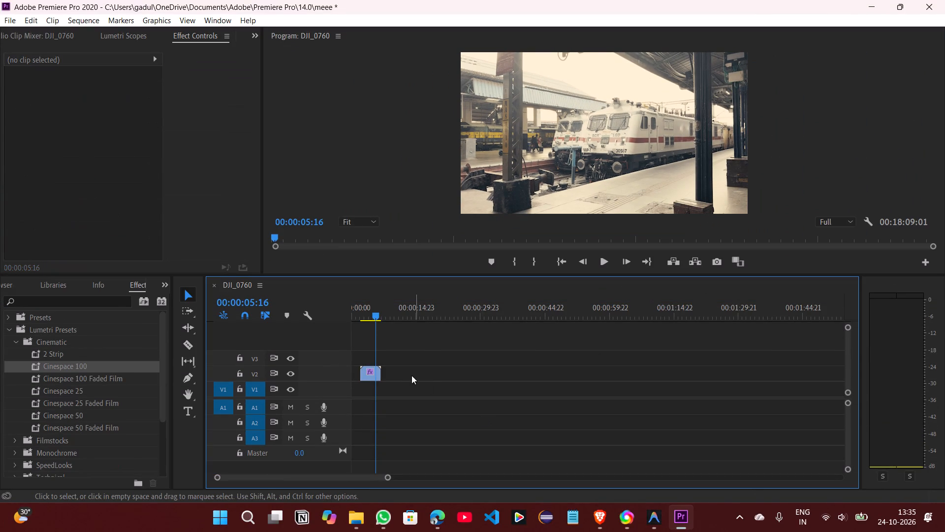
click(373, 375)
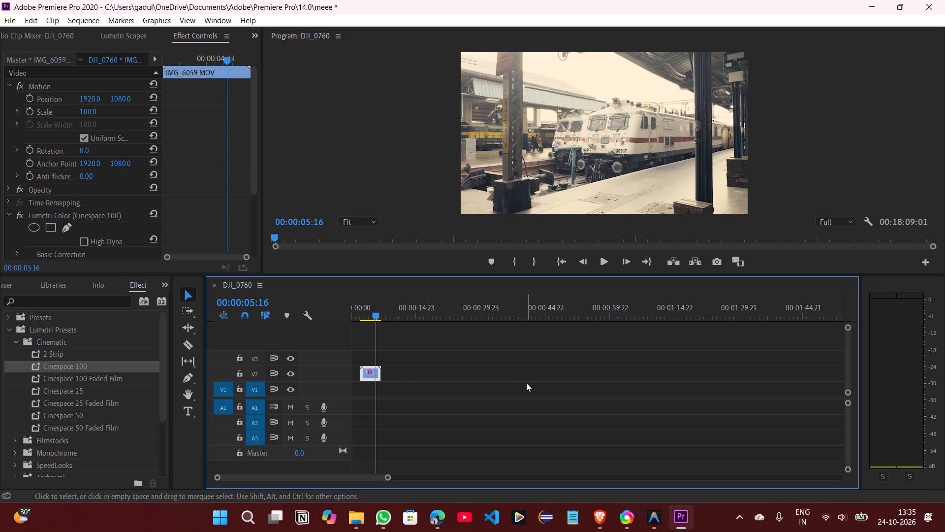
key(ctrl+z)
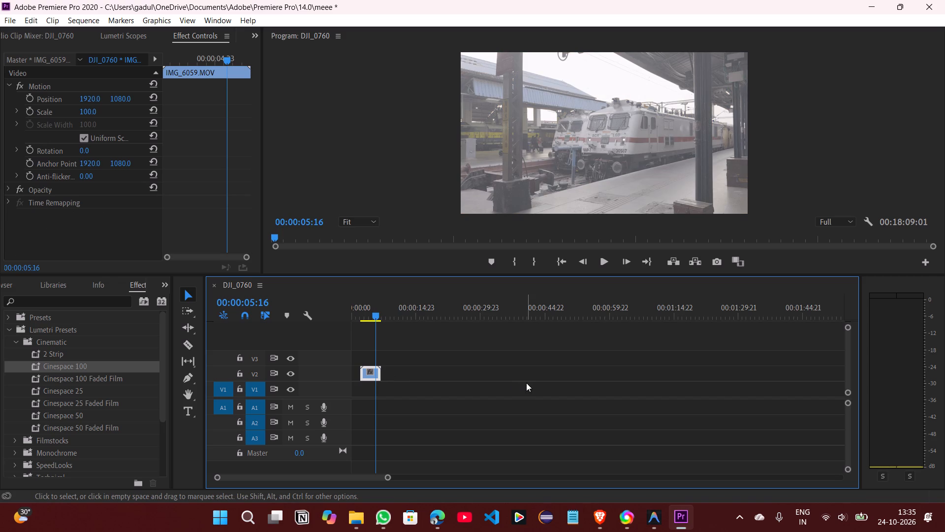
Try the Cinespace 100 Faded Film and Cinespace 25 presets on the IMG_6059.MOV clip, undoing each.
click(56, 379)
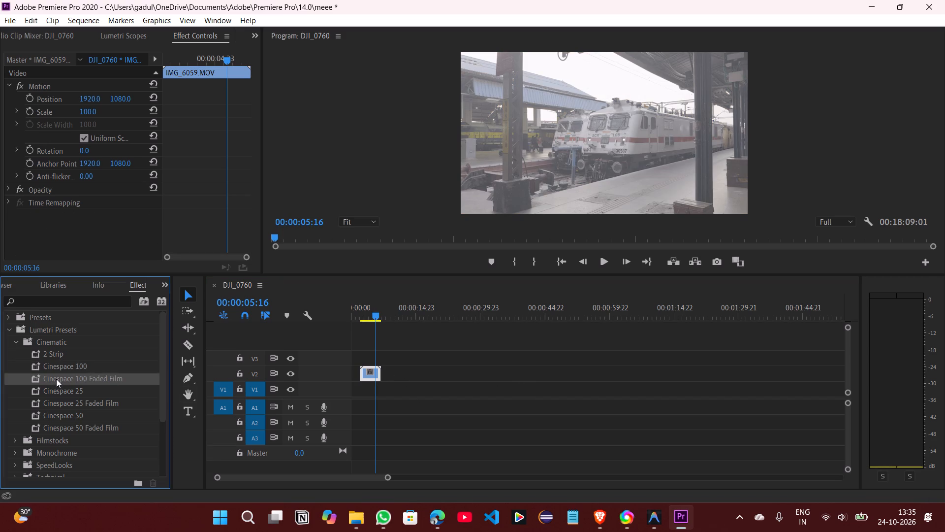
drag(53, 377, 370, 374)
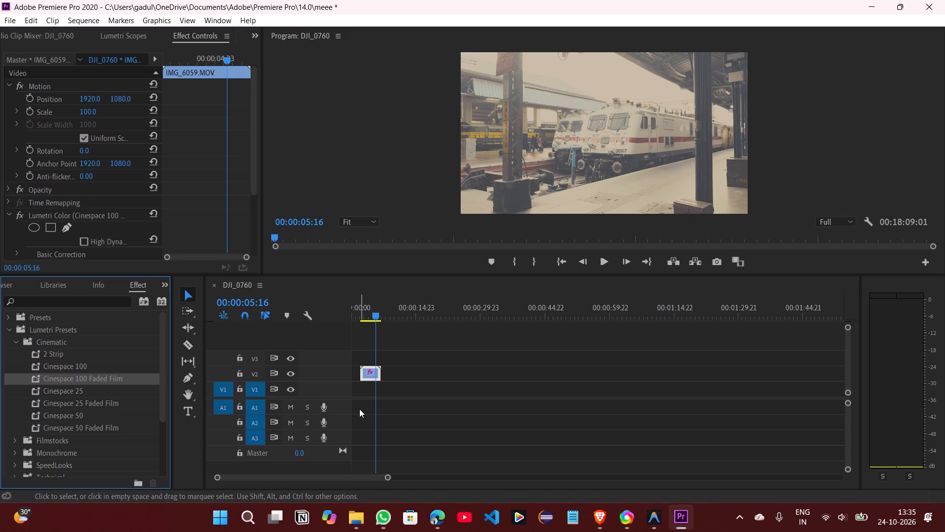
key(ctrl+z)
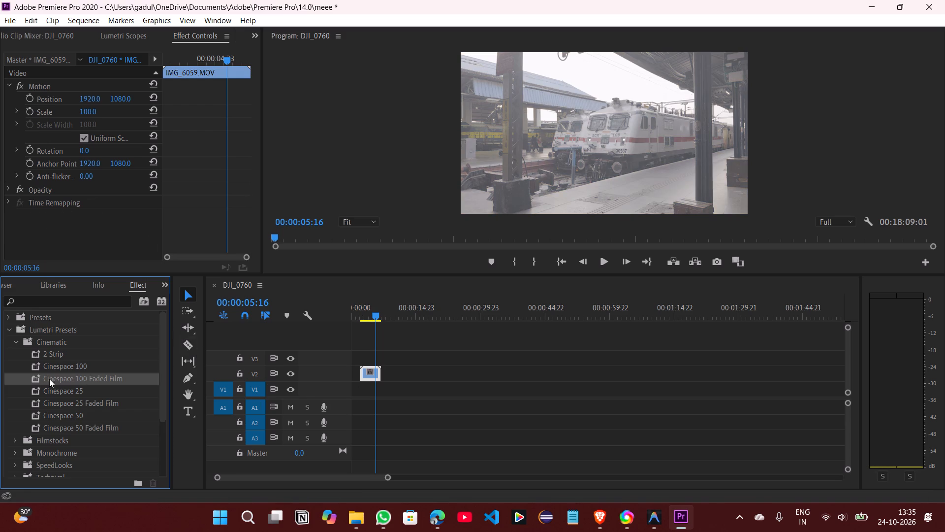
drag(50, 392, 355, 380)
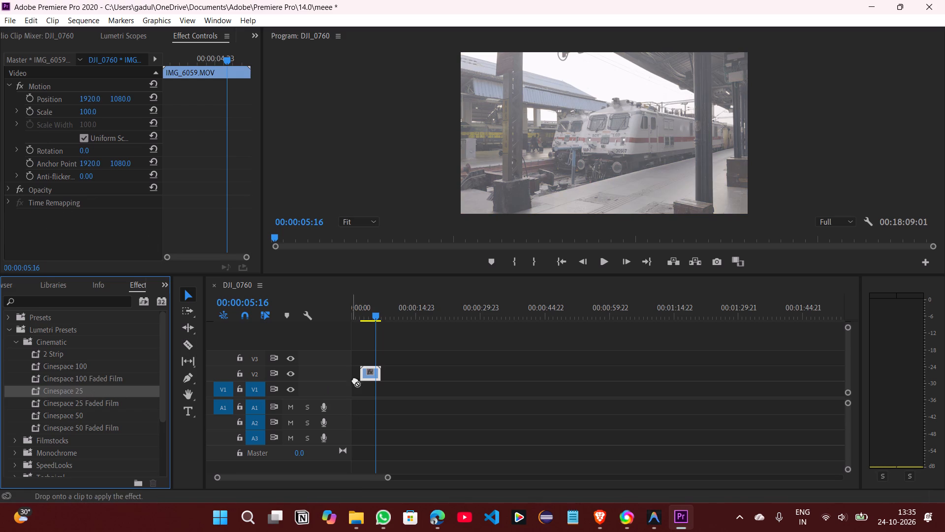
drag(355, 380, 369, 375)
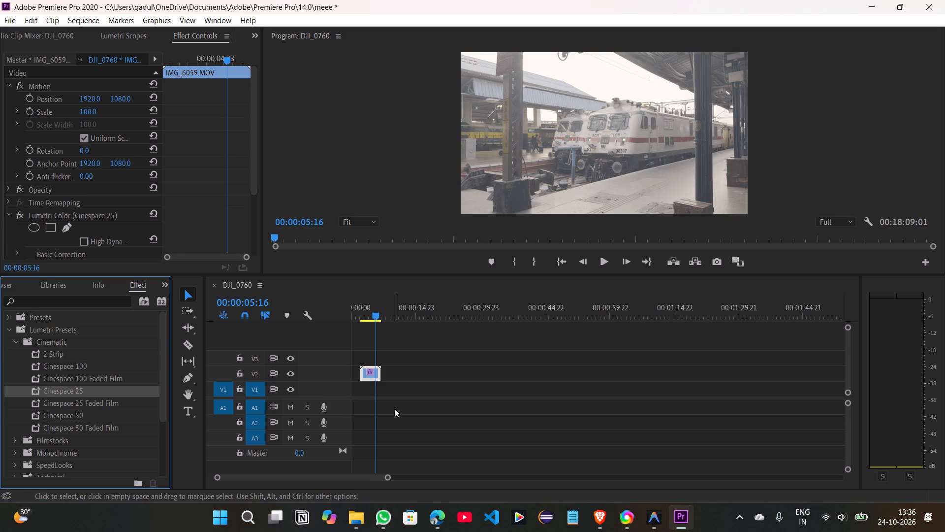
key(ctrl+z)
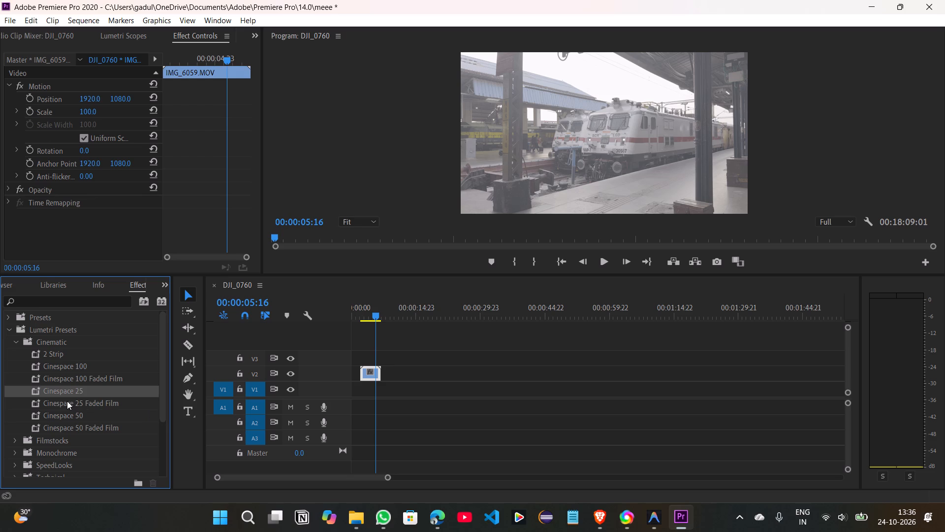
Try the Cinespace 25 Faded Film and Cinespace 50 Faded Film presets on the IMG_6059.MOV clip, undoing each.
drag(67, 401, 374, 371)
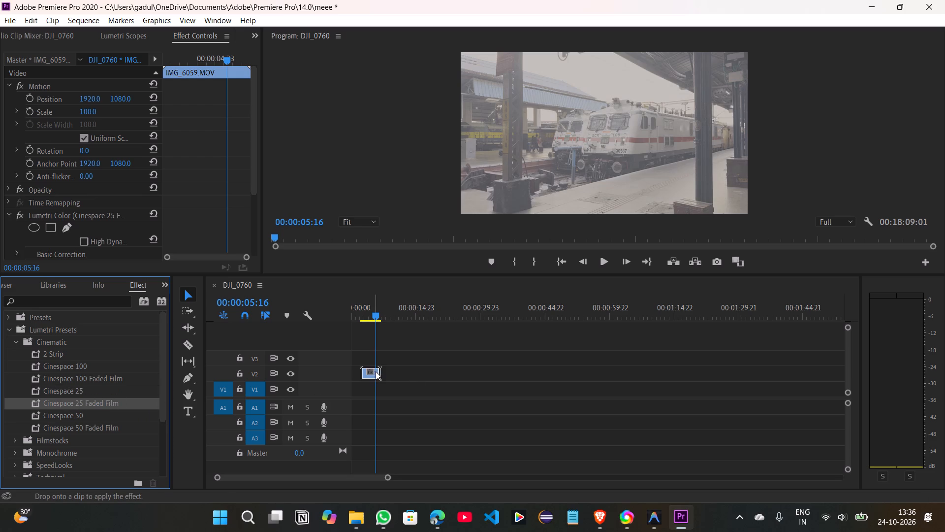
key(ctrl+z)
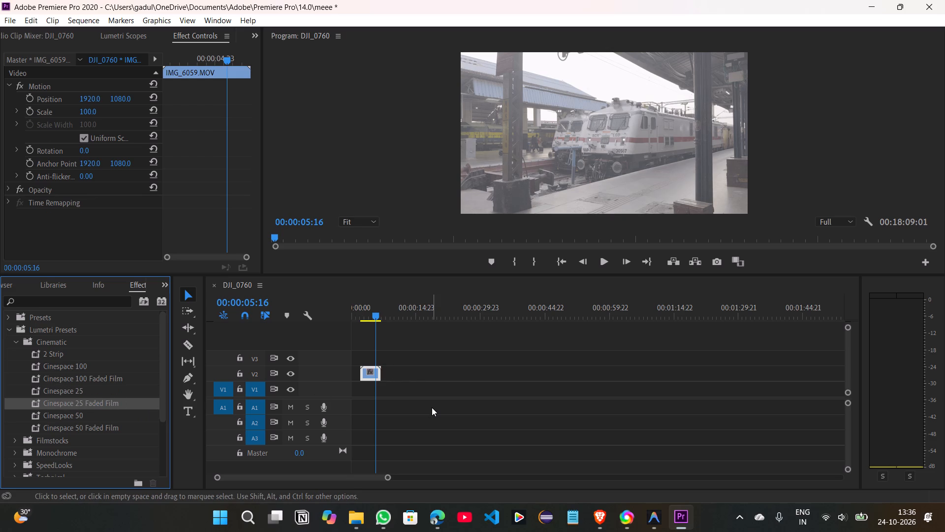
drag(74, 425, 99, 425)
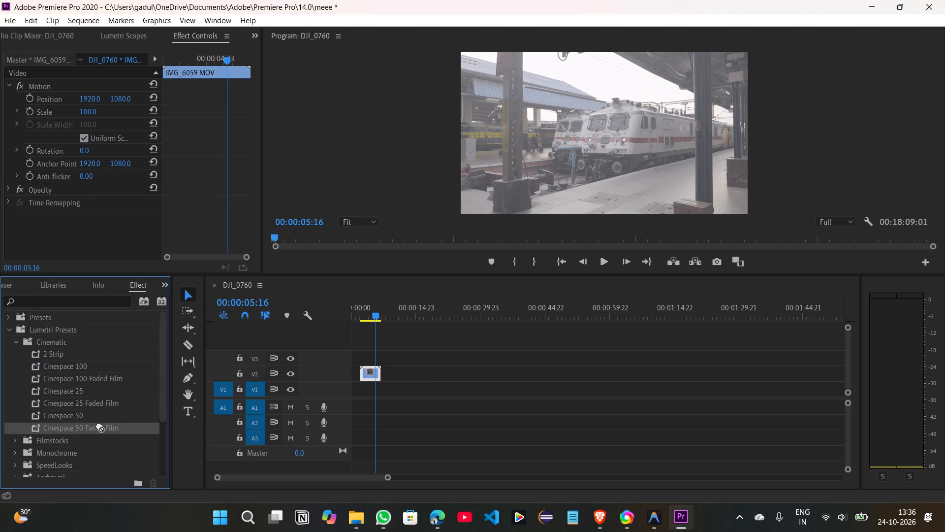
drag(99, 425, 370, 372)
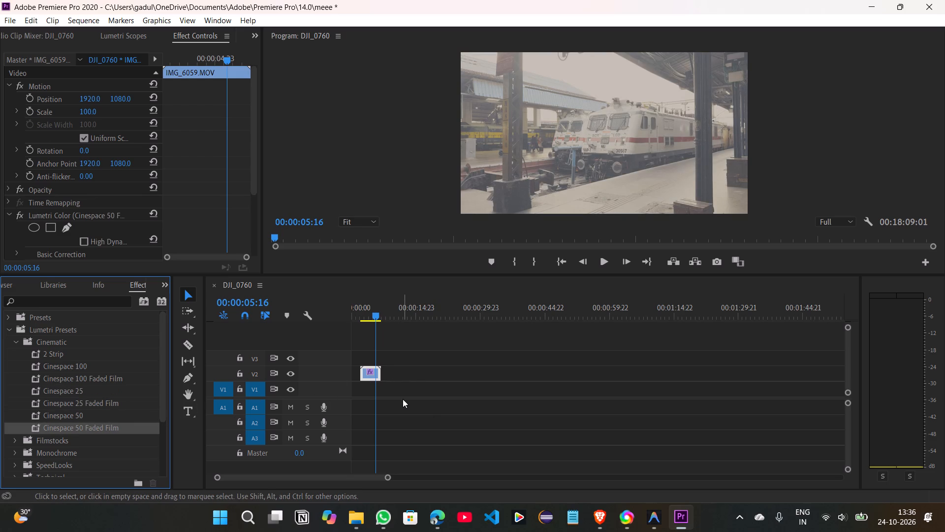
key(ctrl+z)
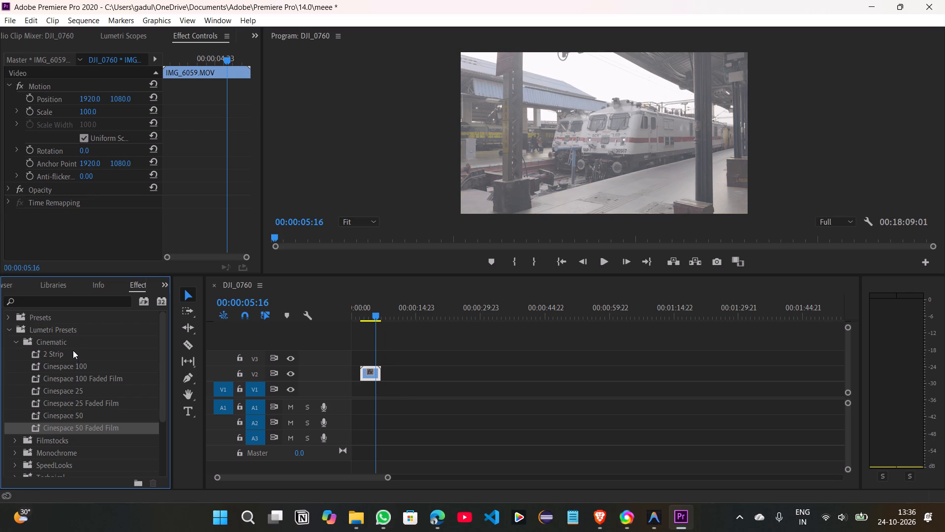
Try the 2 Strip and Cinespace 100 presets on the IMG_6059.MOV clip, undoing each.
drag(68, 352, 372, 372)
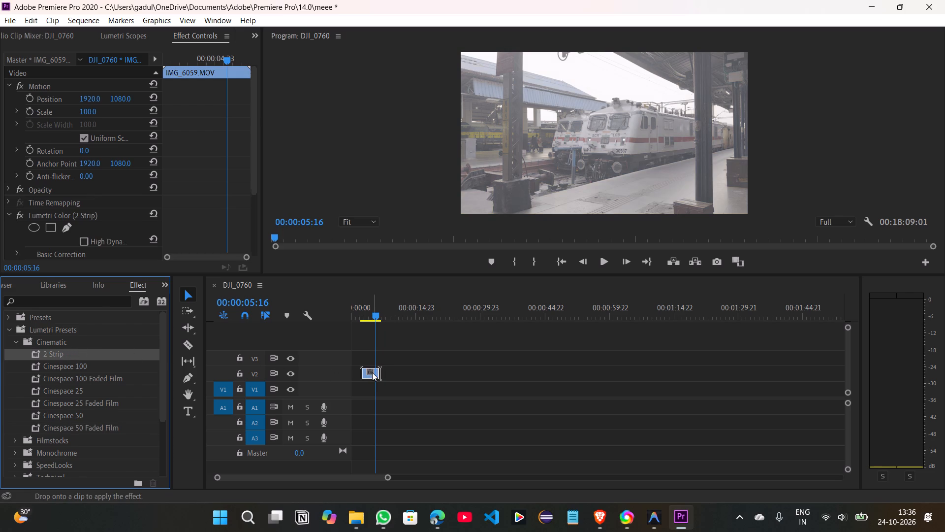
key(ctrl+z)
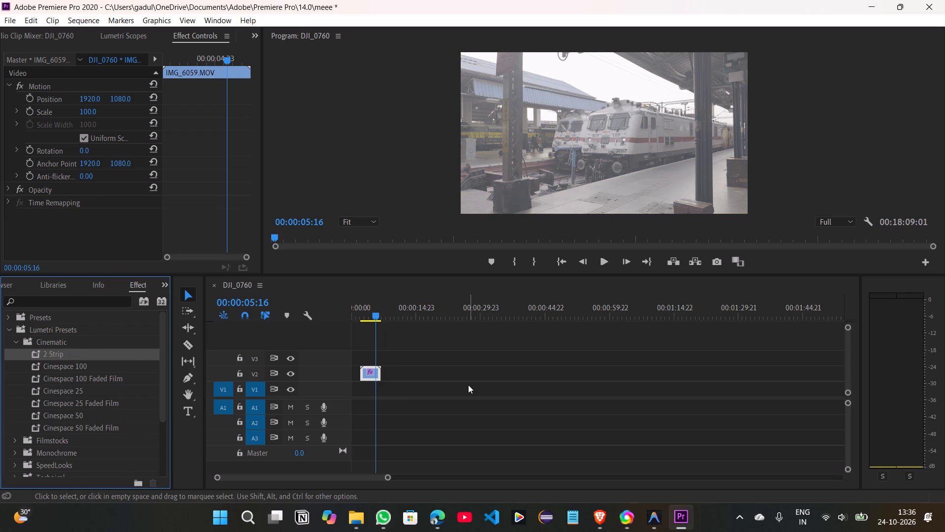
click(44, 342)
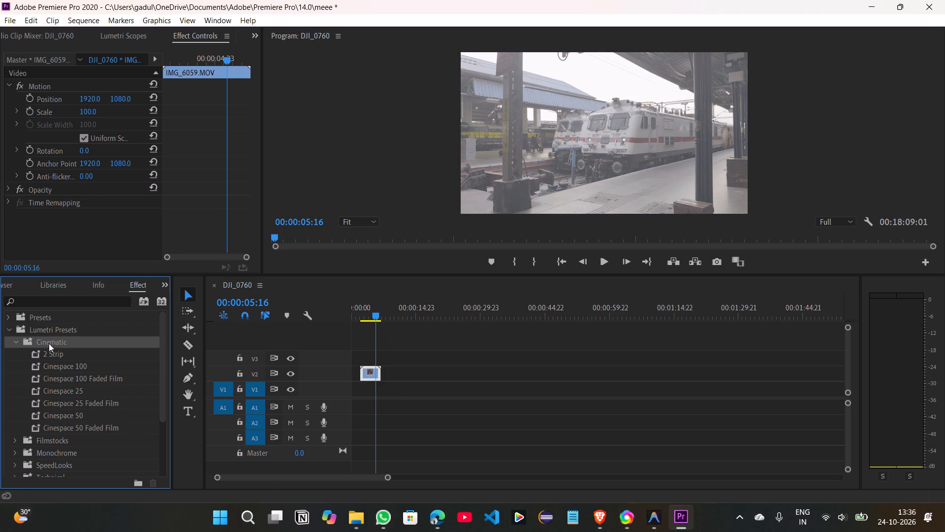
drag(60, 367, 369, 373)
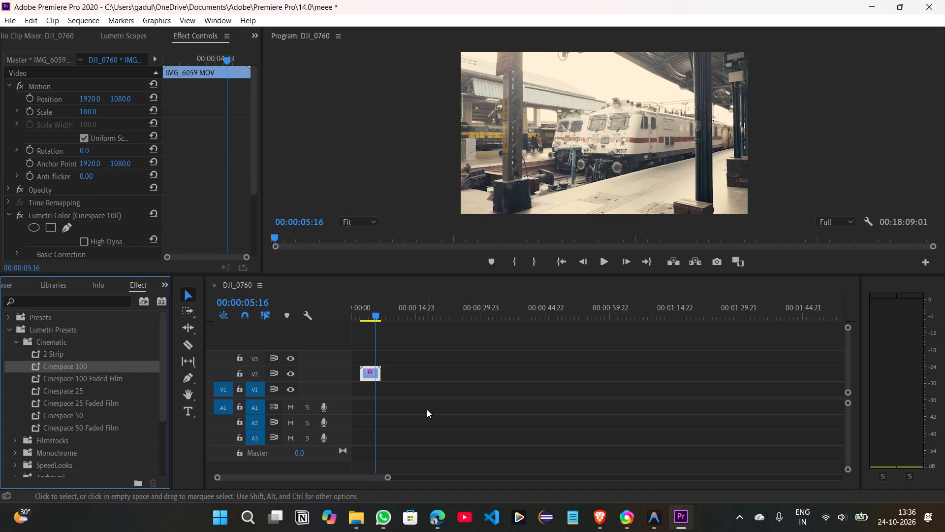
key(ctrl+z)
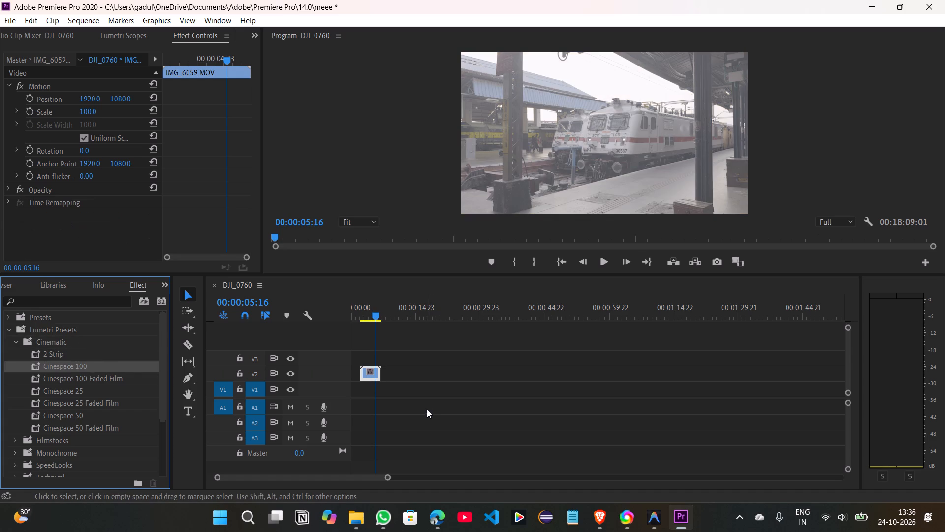
Apply the Cinespace 100 Lumetri preset to the IMG_6059.MOV clip on track V2.
click(53, 365)
right_click(53, 365)
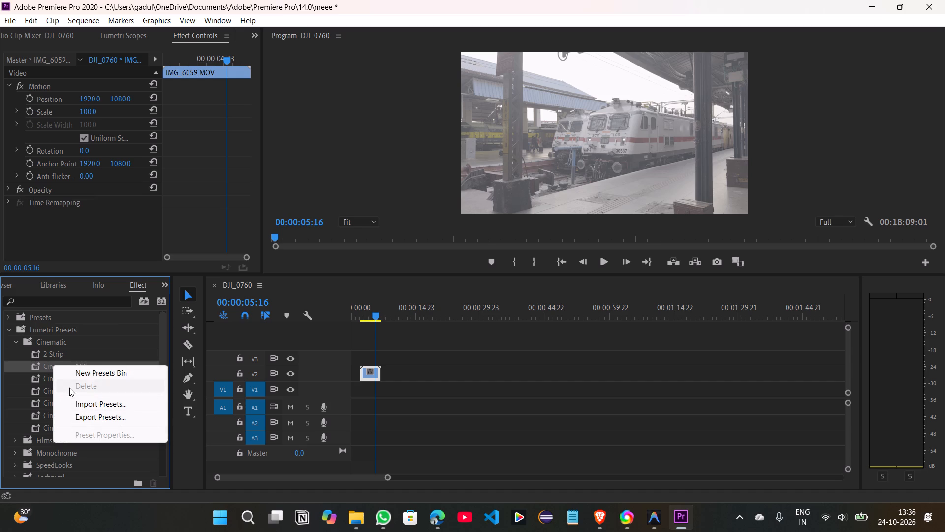
click(45, 366)
drag(56, 364, 374, 376)
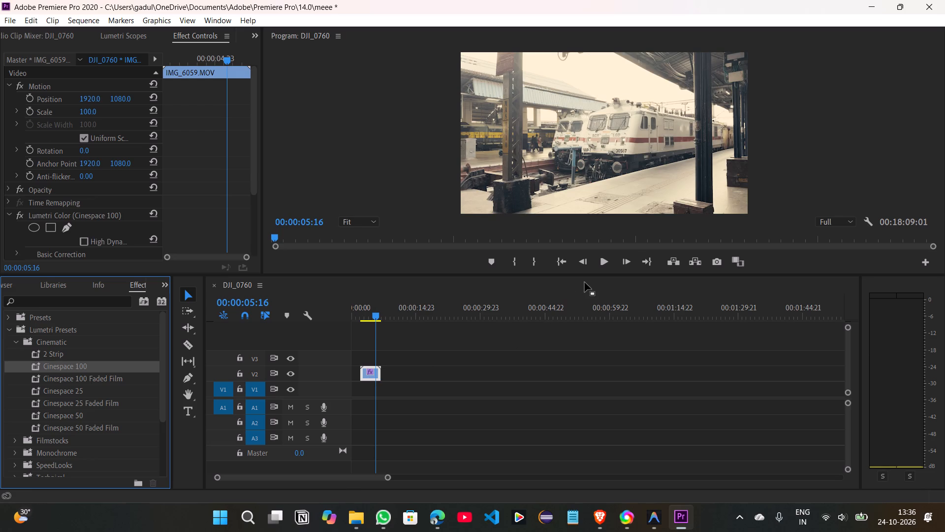
Enlarge the program view to inspect the graded train frame at 00:00:05:16, and bring up the monitor's options.
drag(601, 274, 624, 352)
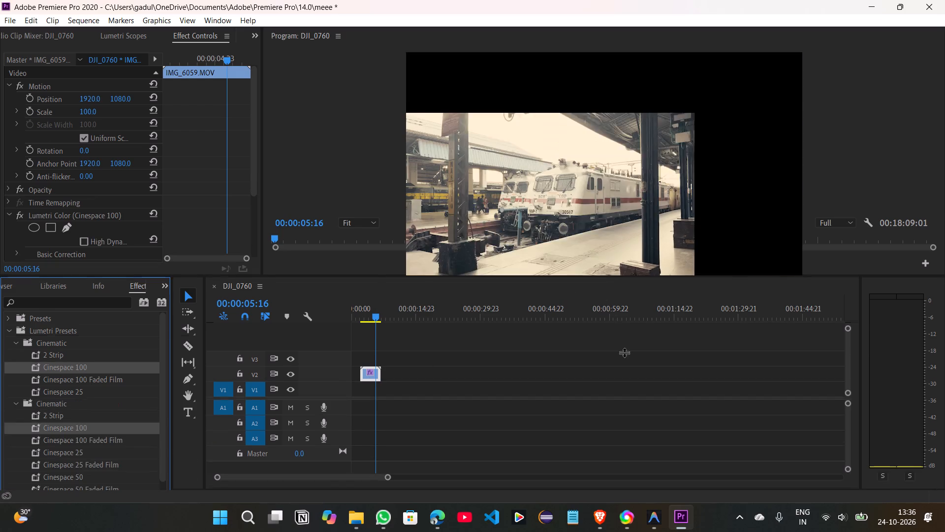
drag(624, 352, 624, 449)
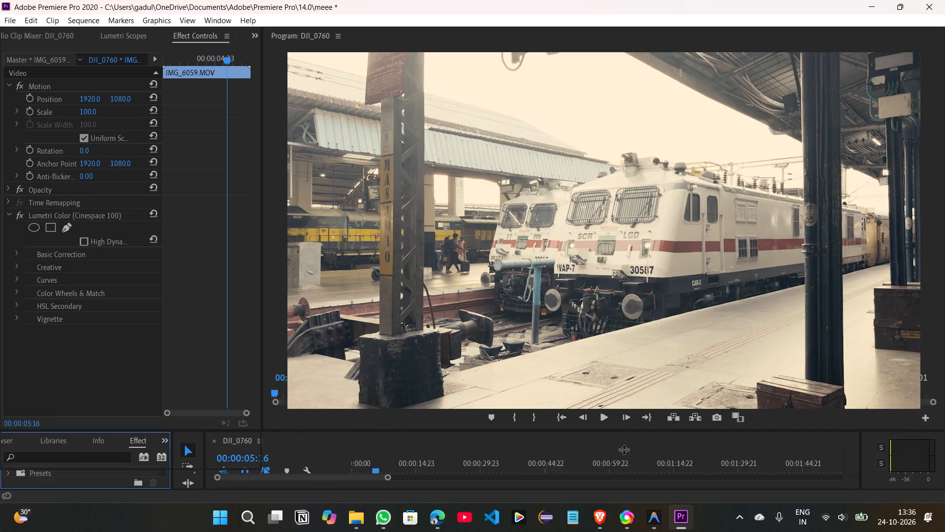
drag(624, 449, 623, 449)
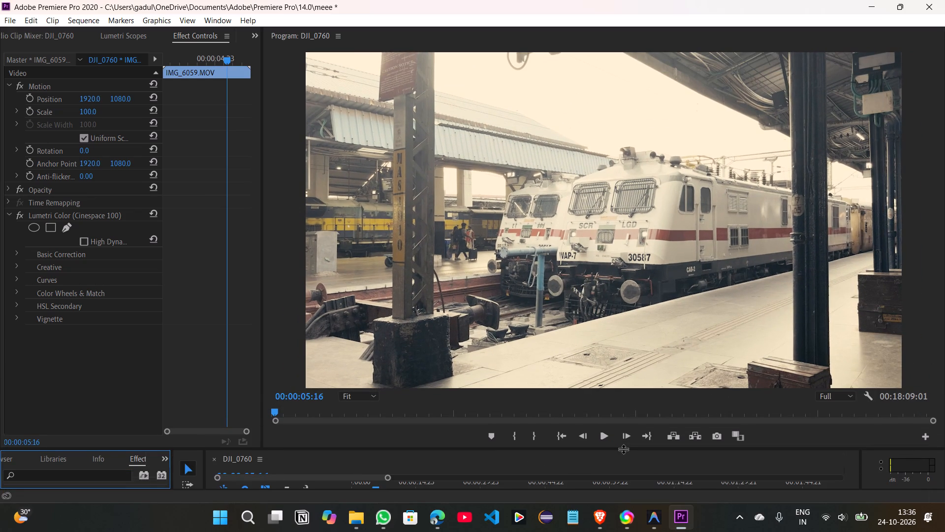
click(767, 265)
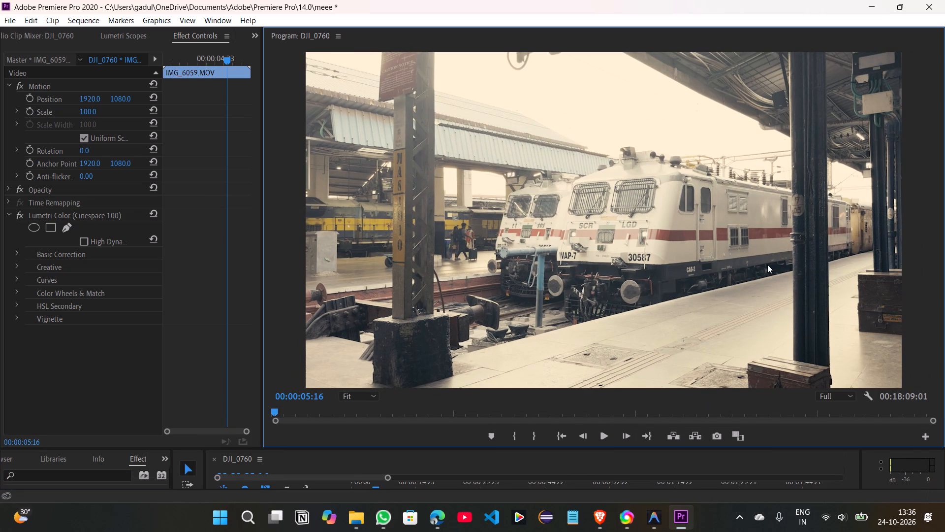
click(765, 278)
right_click(765, 278)
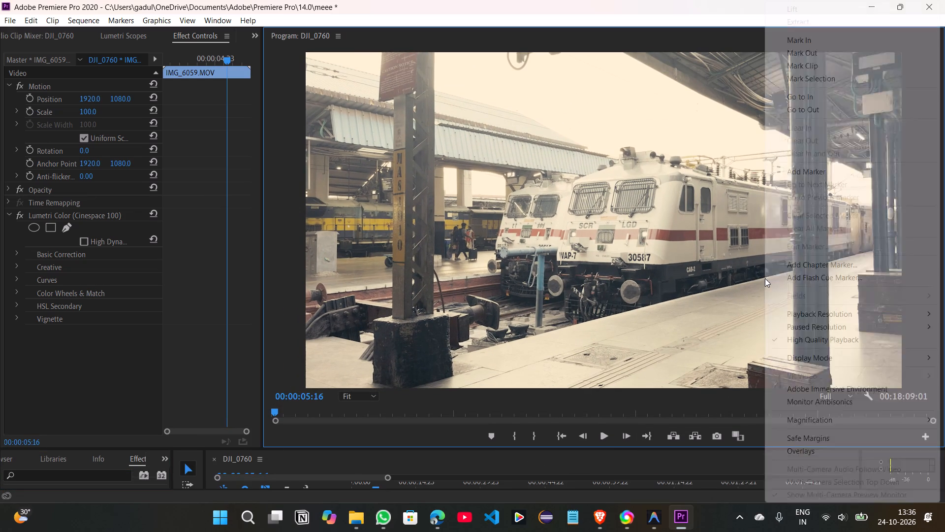
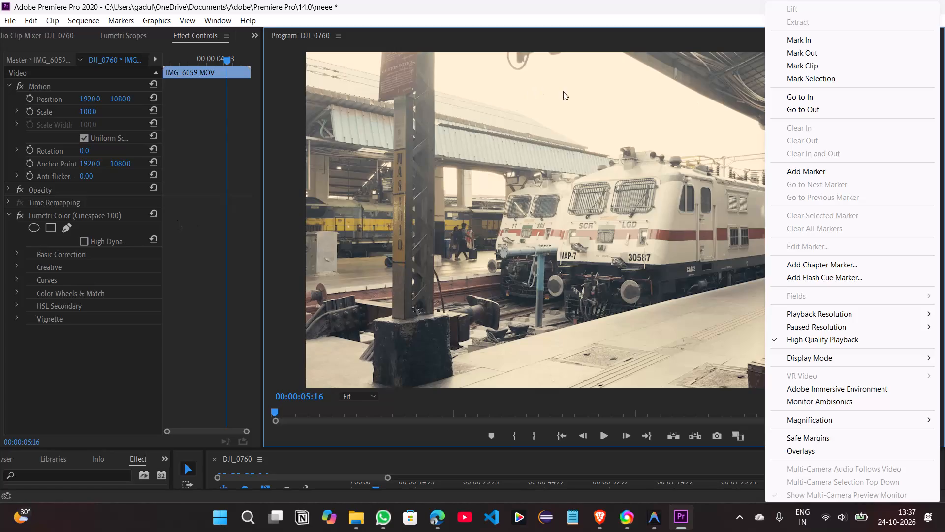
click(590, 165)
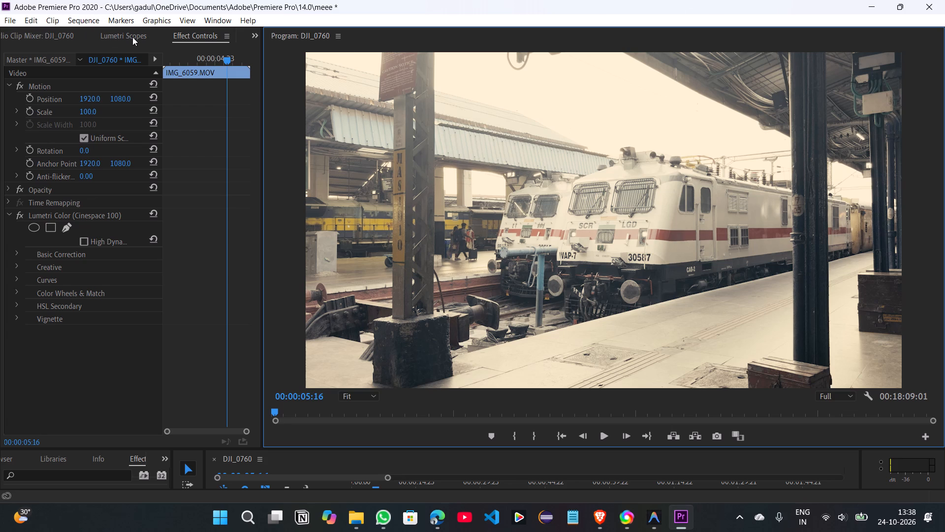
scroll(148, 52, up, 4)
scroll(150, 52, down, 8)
View the Lumetri Scopes and the Audio Clip Mixer for DJI_0760, and return to the effect controls of IMG_6059.MOV.
click(117, 34)
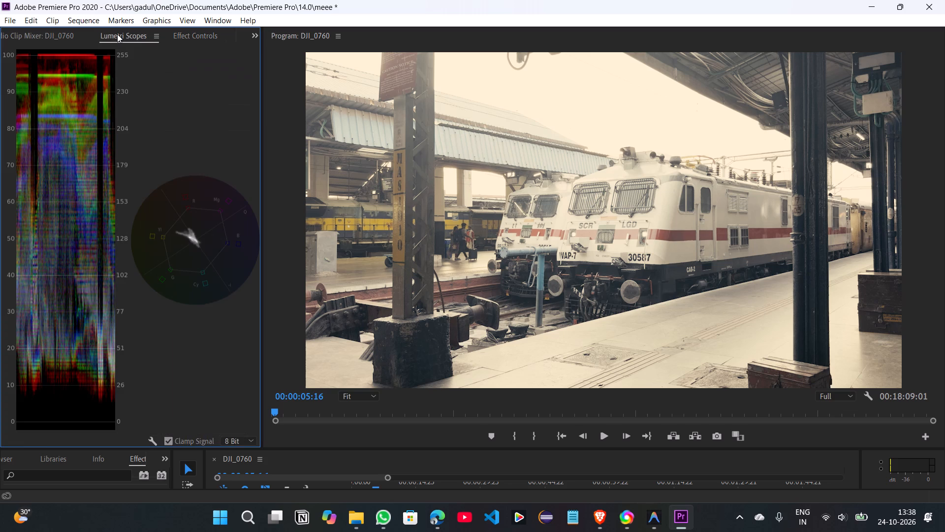
click(24, 34)
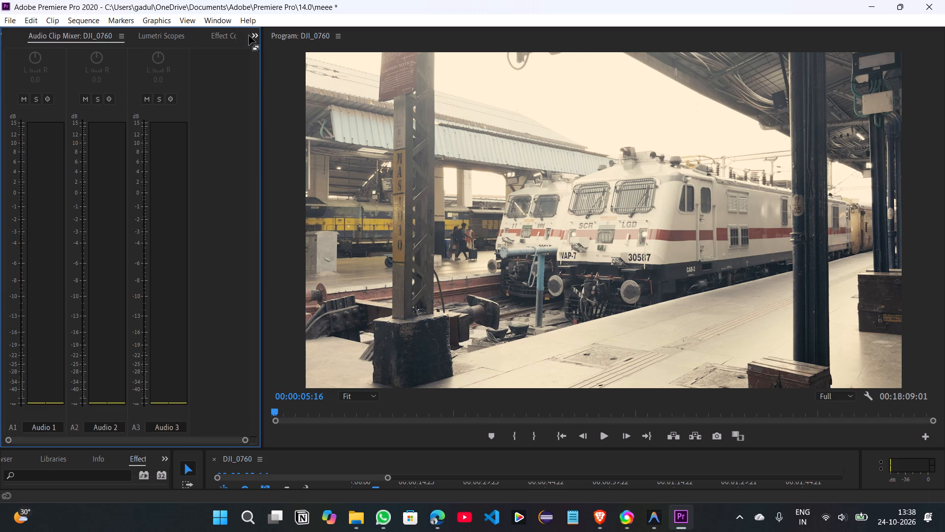
click(253, 35)
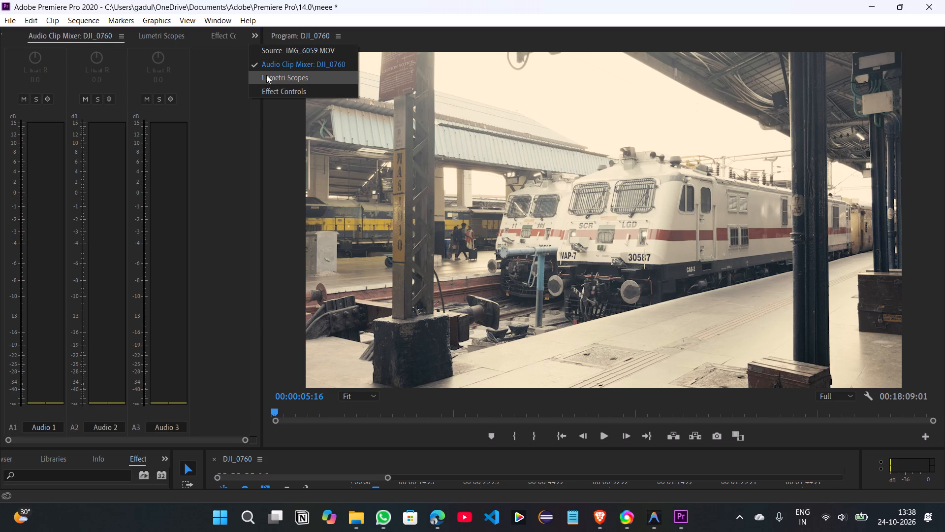
click(224, 81)
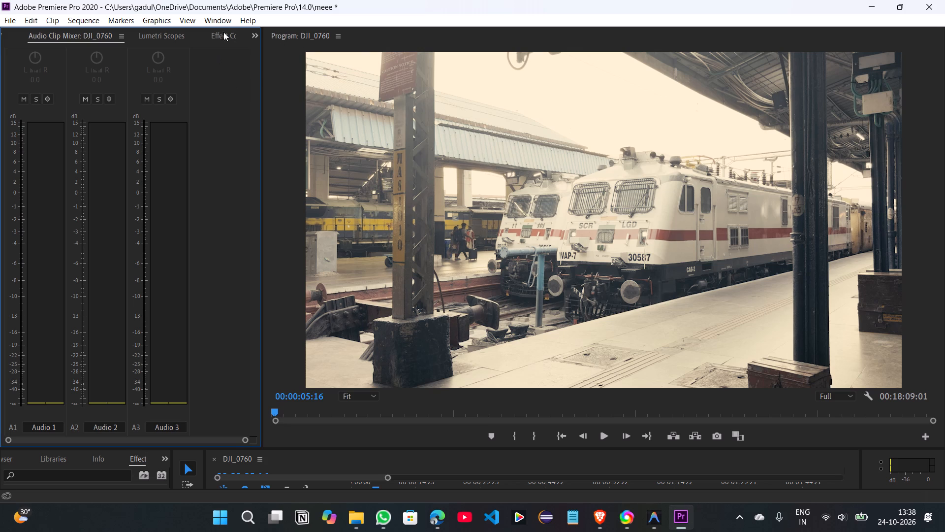
click(252, 33)
click(277, 88)
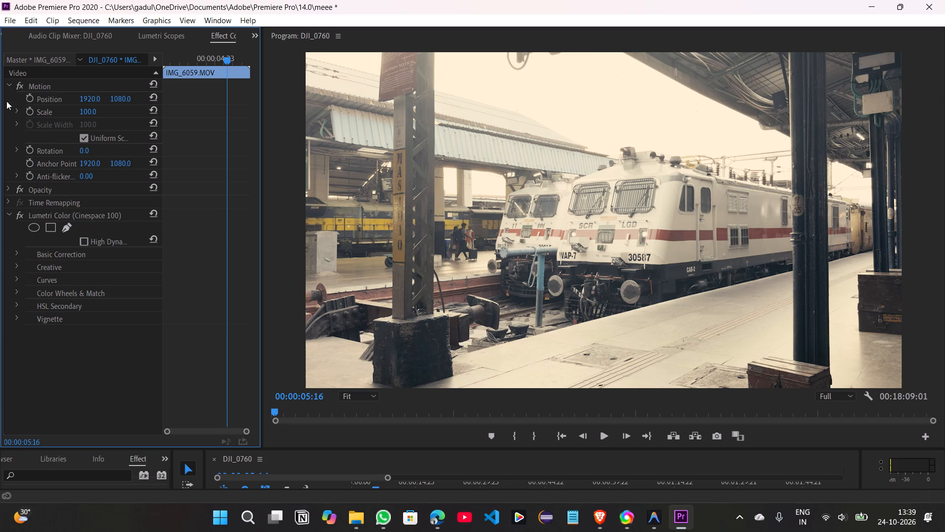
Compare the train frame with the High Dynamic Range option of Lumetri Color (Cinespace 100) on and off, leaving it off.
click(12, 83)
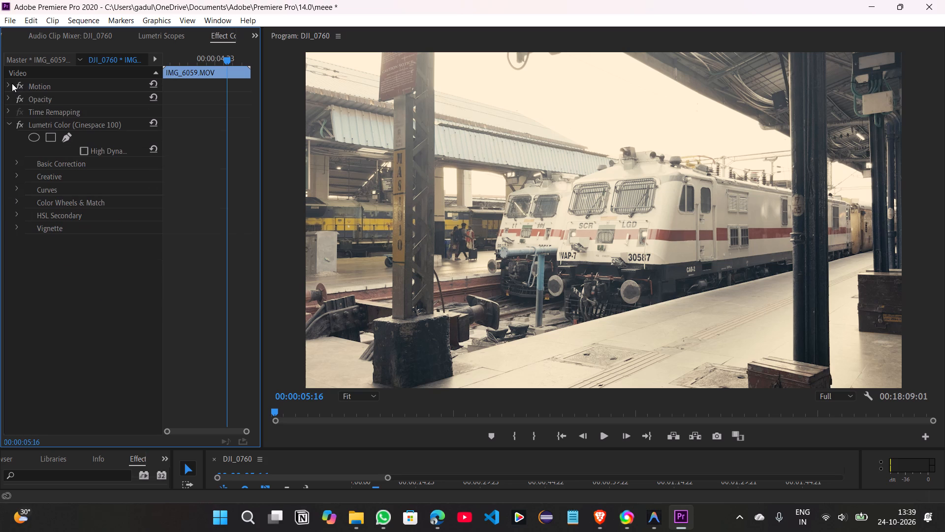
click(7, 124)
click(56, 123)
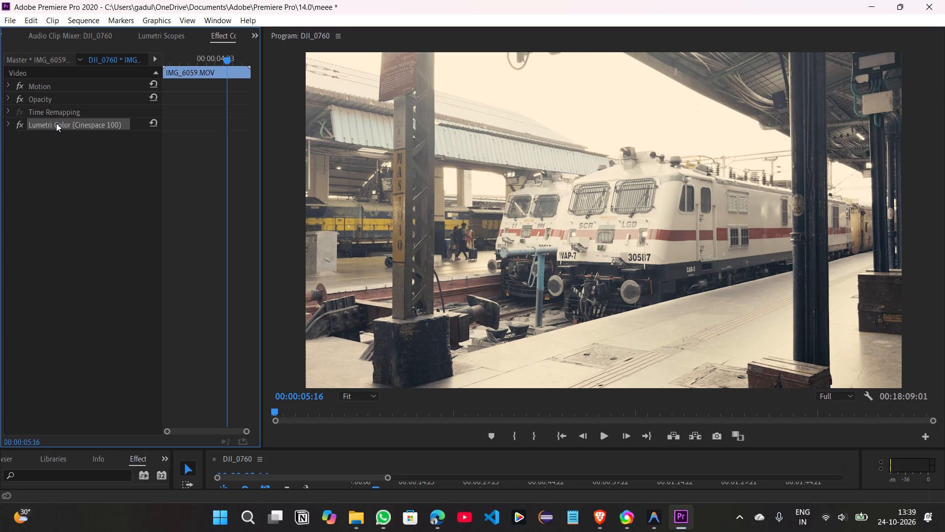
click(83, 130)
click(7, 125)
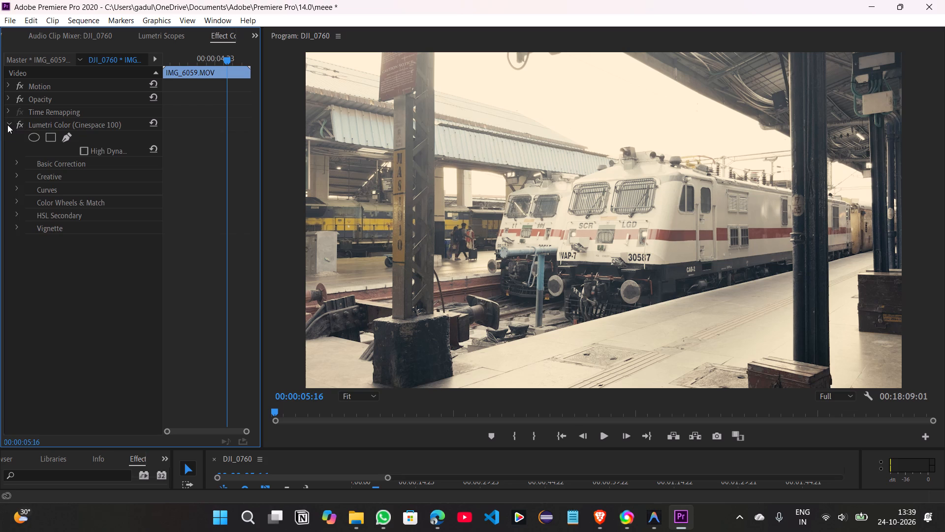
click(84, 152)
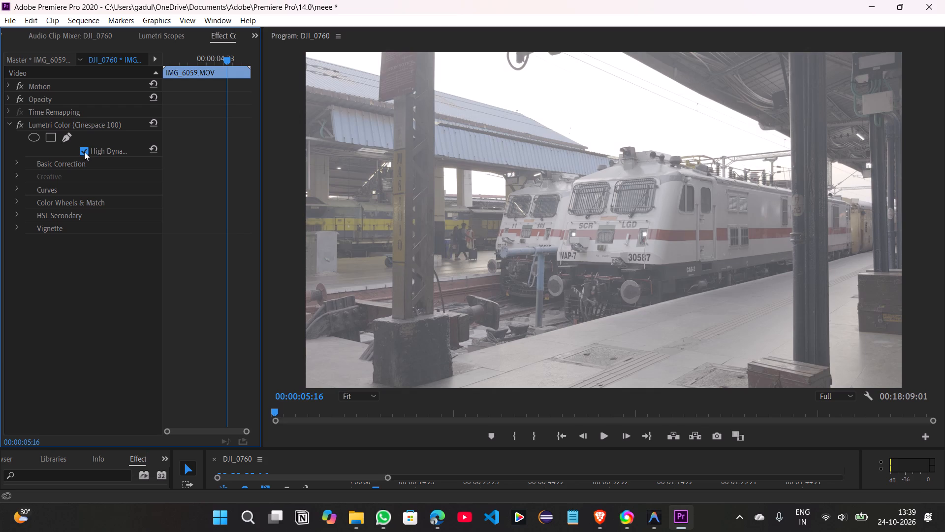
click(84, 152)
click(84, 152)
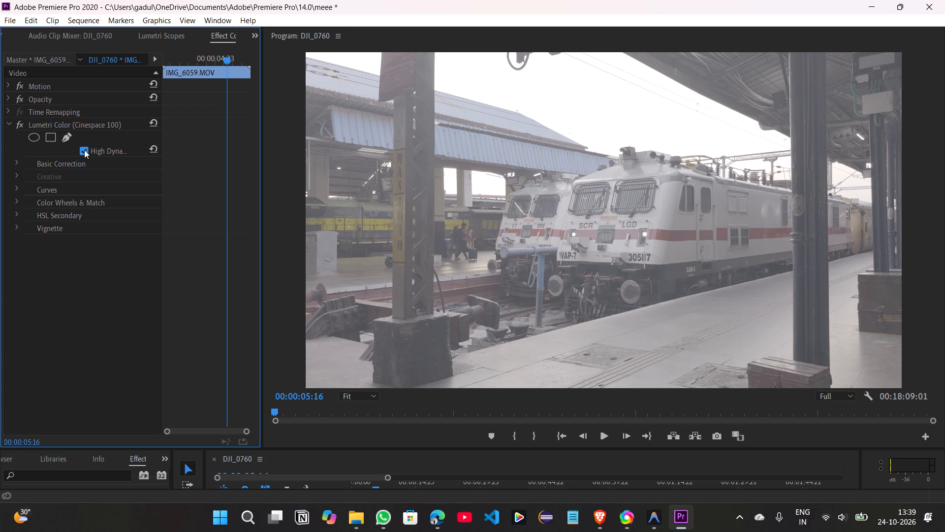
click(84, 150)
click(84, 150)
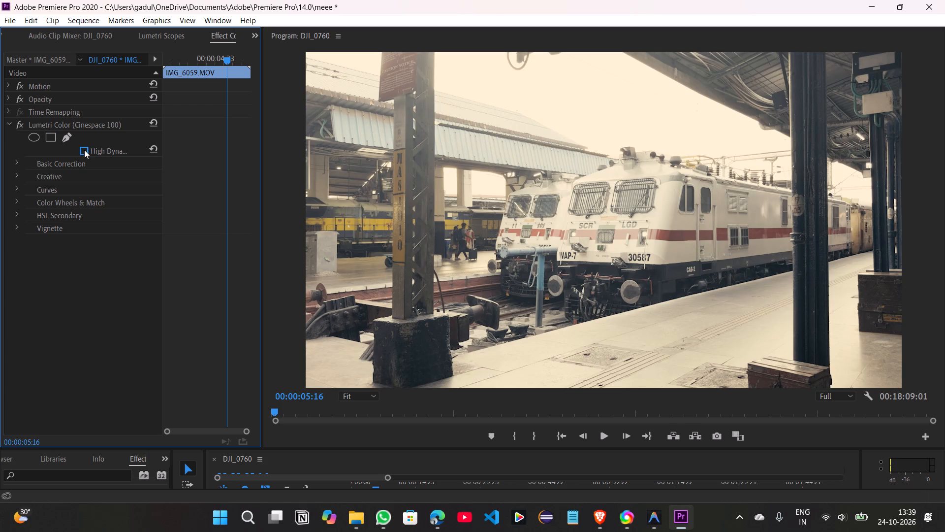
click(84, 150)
Enlarge the program view further by shrinking the timeline area beneath it.
drag(659, 448, 662, 496)
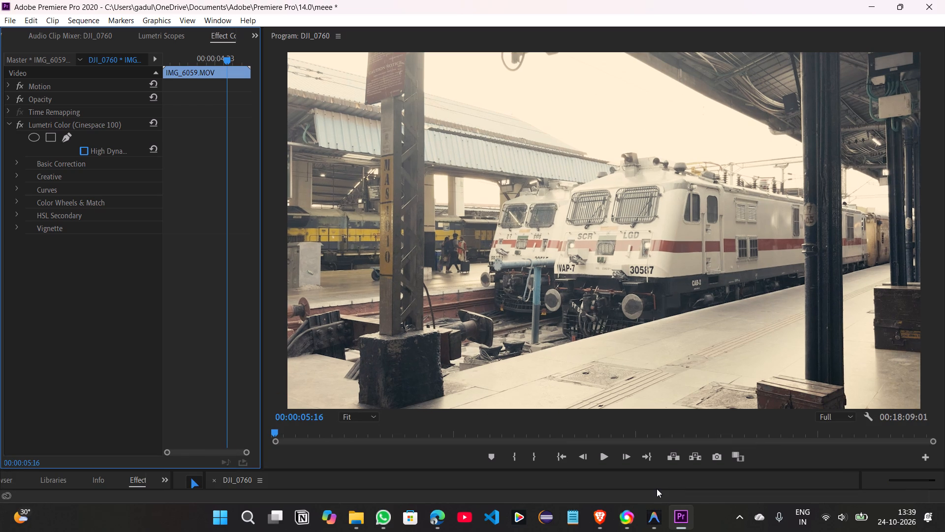
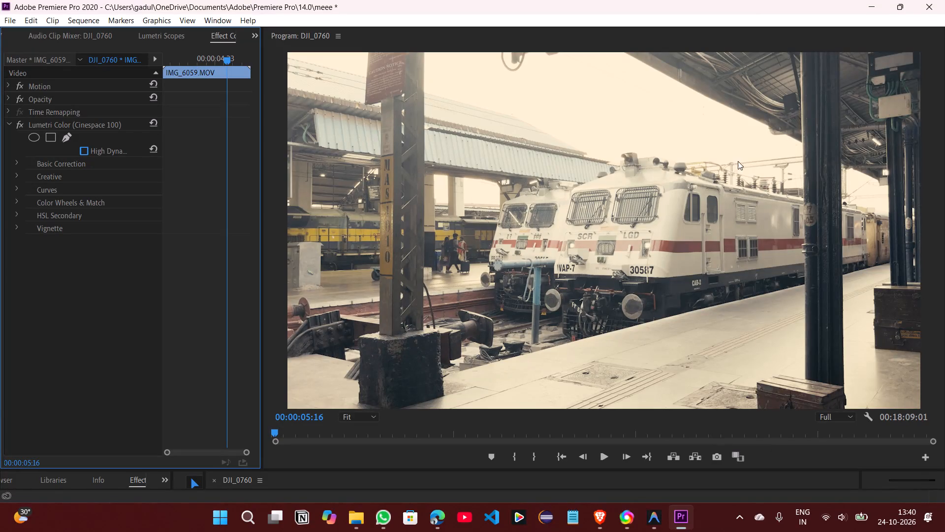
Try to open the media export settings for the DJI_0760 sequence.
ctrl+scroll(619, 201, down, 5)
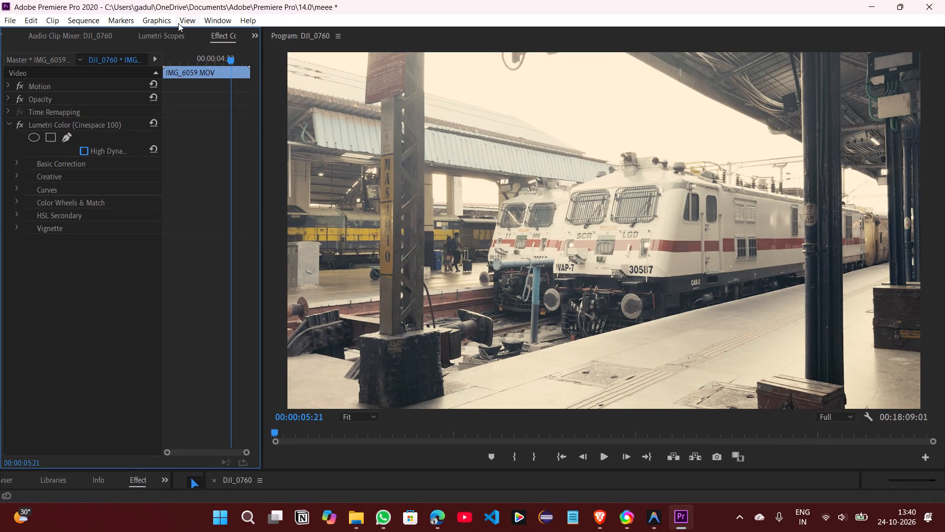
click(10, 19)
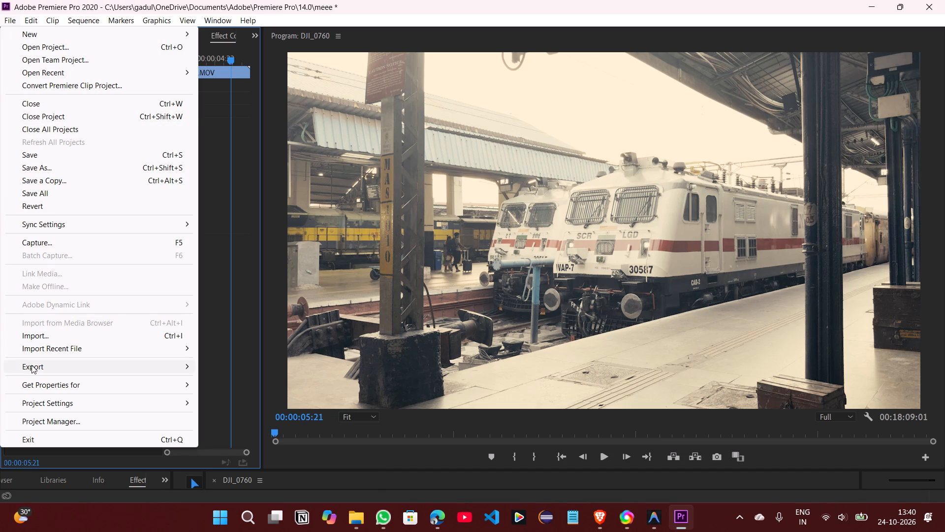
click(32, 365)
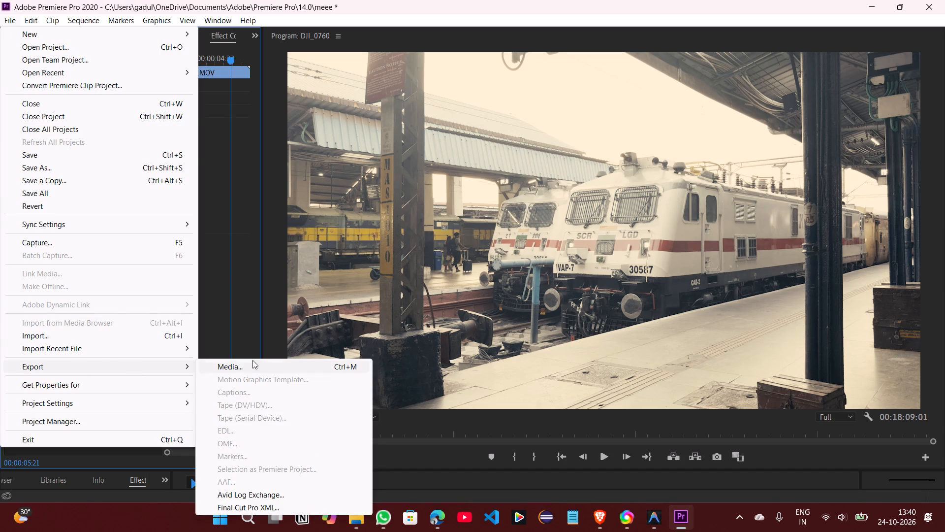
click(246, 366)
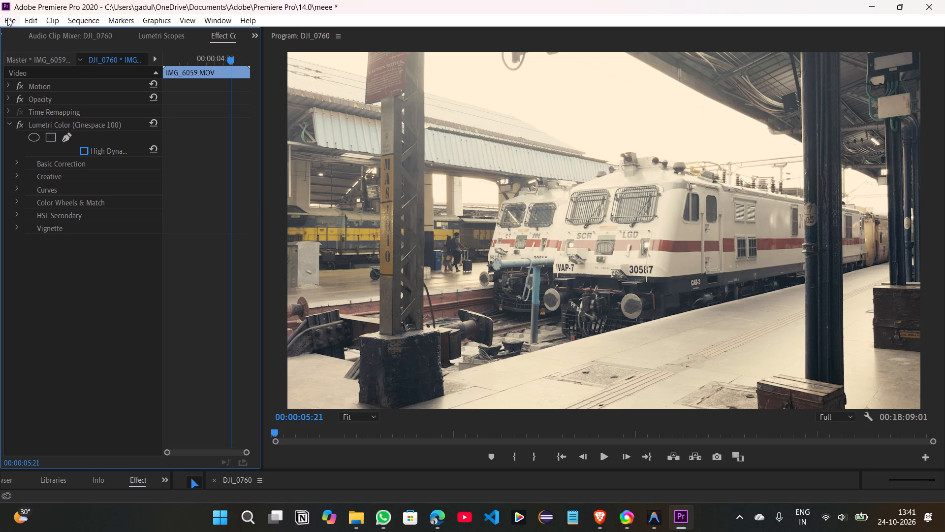
Enlarge the timeline area beneath the program view so that the DJI_0760 tracks are accessible again.
ctrl+scroll(377, 219, down, 5)
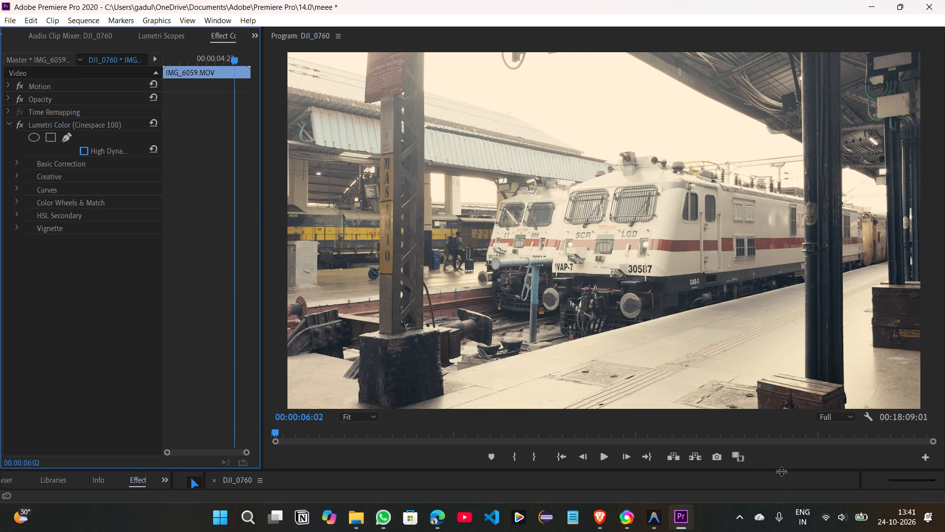
drag(781, 471, 690, 306)
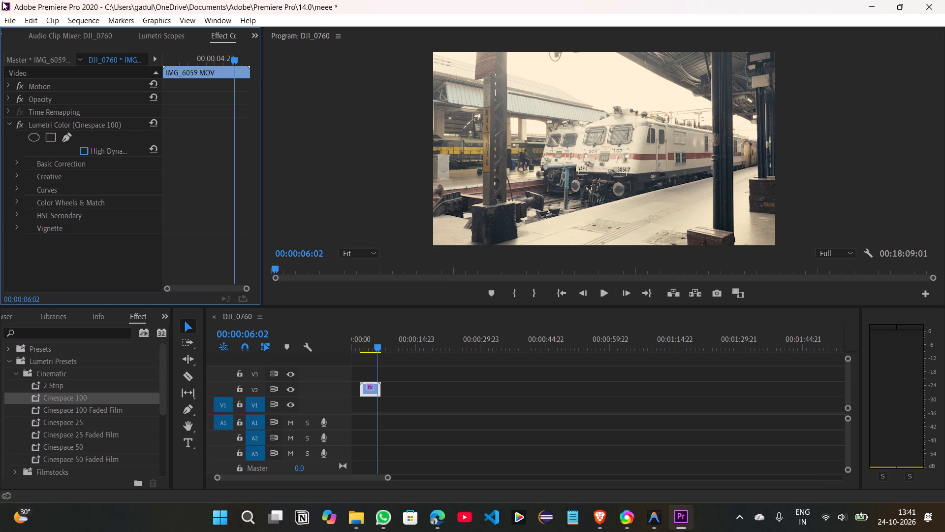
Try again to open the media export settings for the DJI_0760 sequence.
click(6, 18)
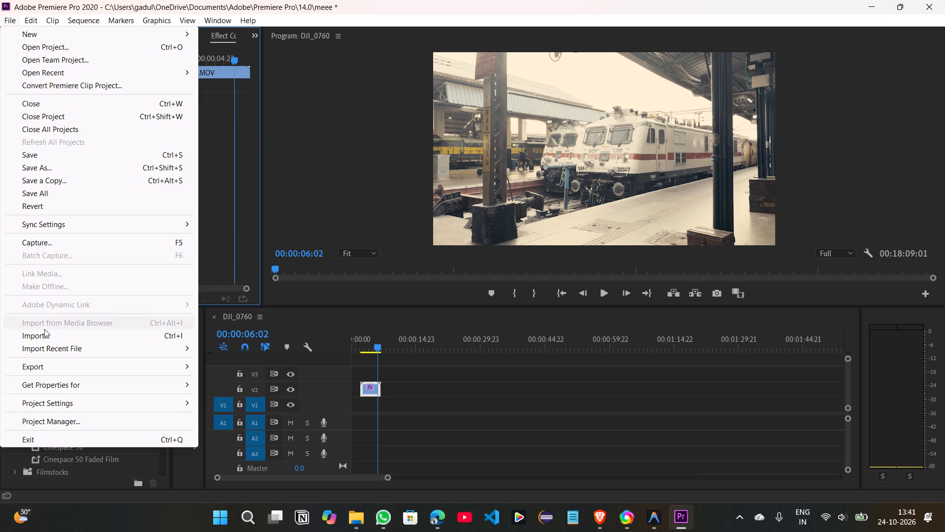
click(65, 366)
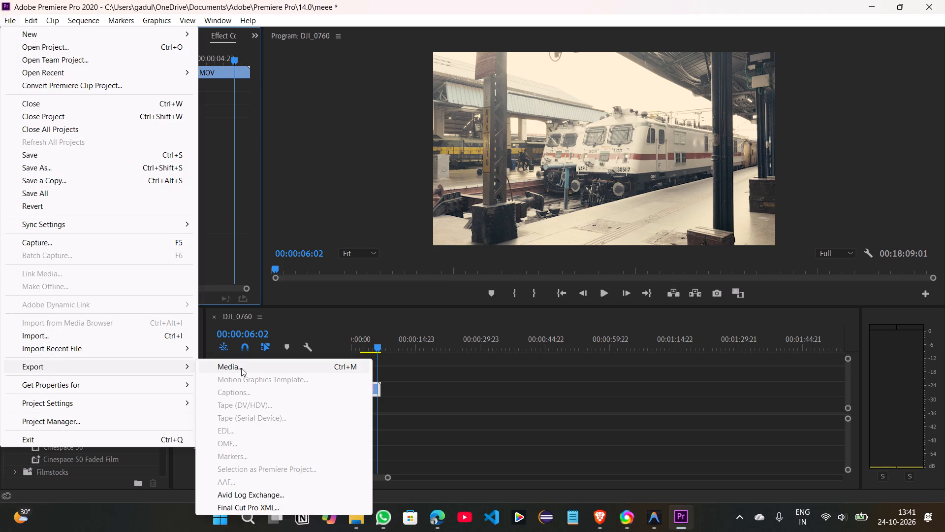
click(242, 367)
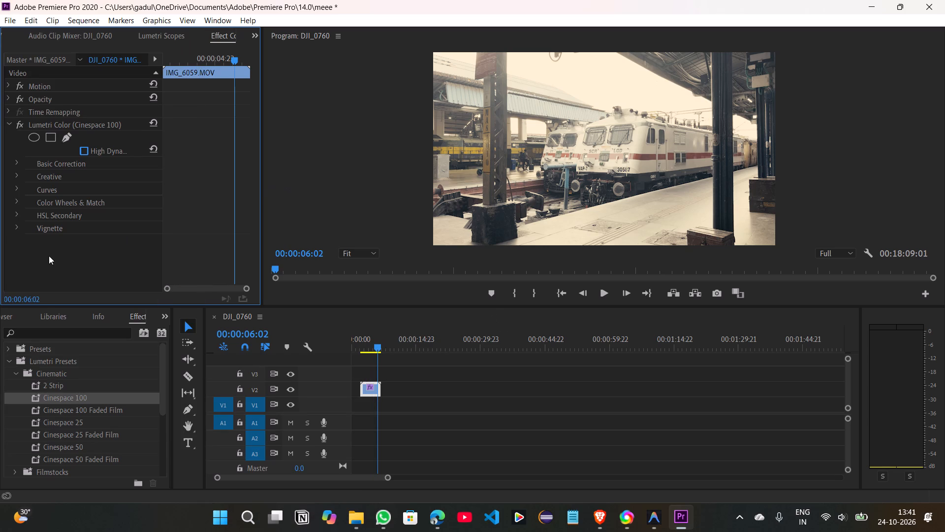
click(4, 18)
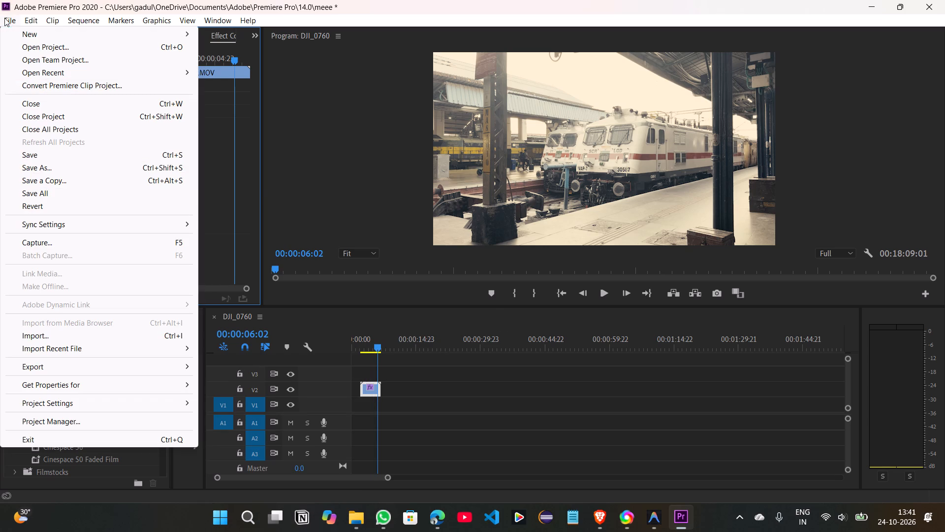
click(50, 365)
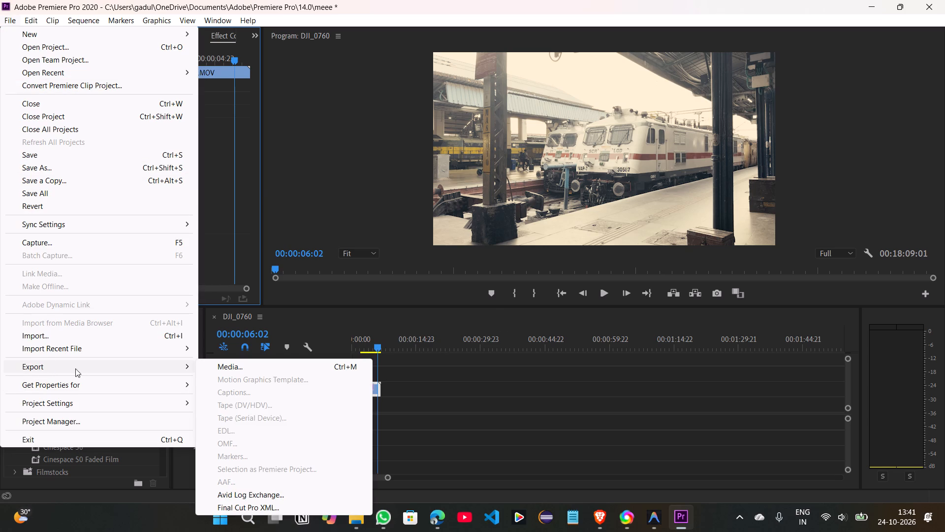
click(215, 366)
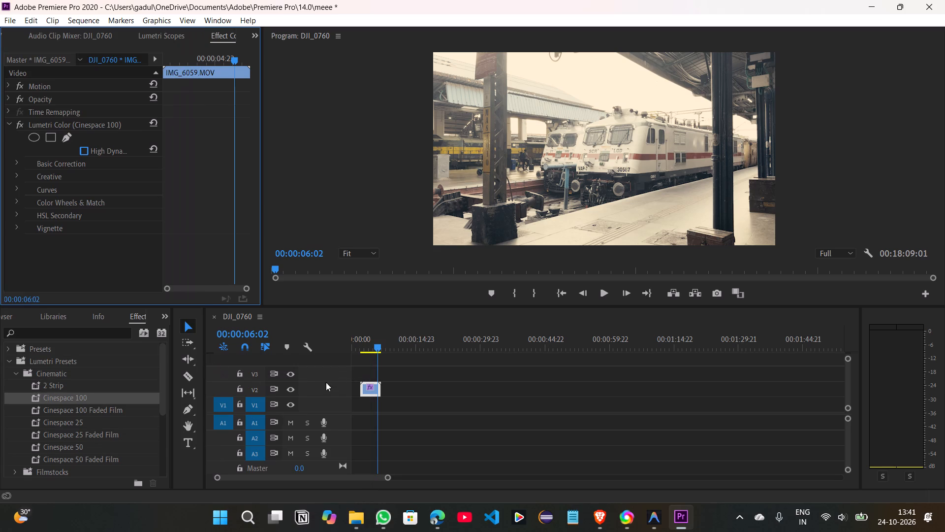
Find the stray graphic clip on track V2 near 00:08:44 in the DJI_0760 timeline and delete it.
drag(378, 345, 391, 341)
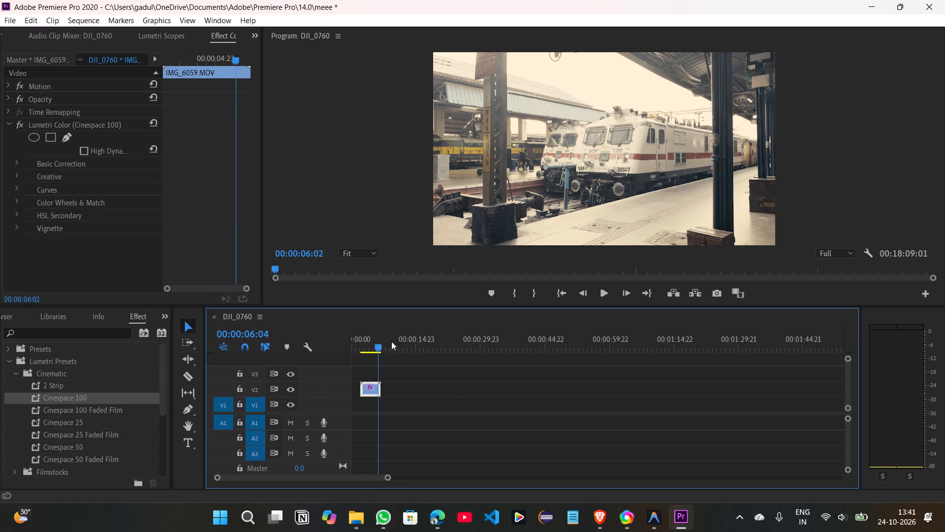
drag(391, 341, 876, 335)
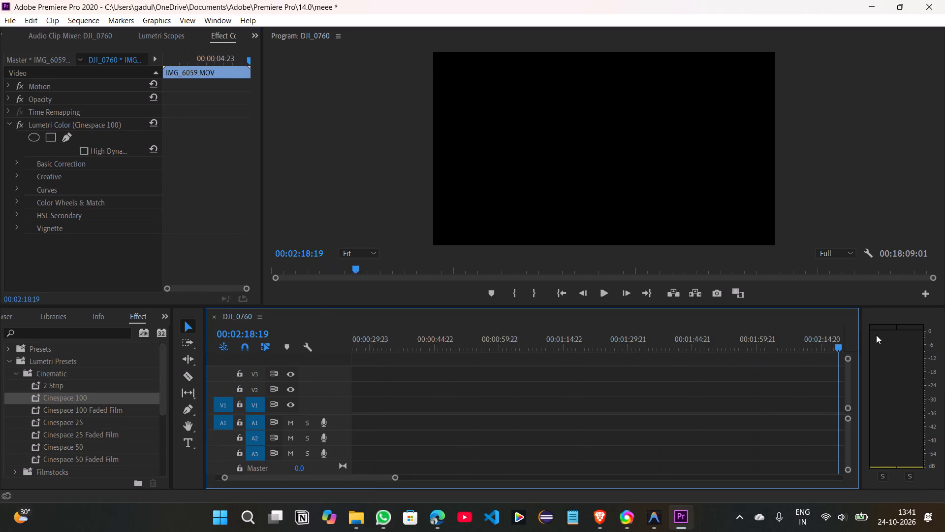
drag(876, 335, 878, 335)
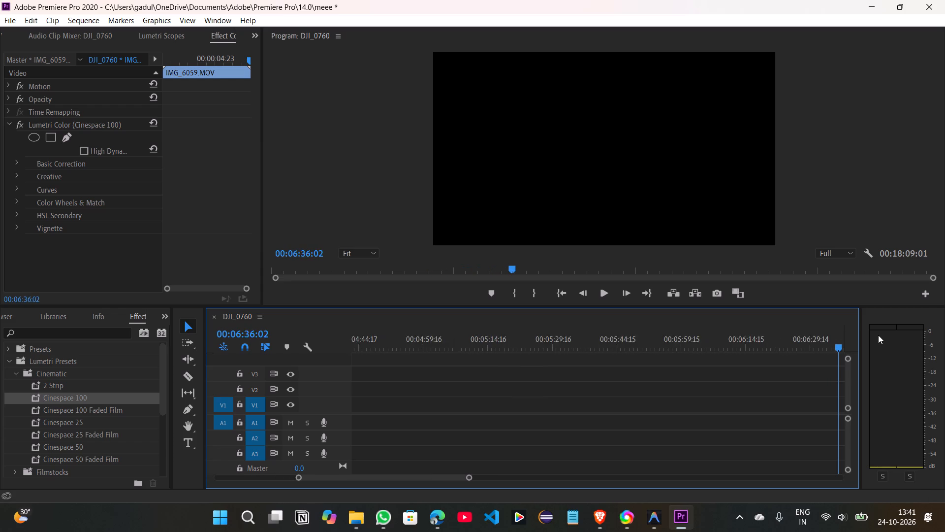
drag(878, 335, 905, 332)
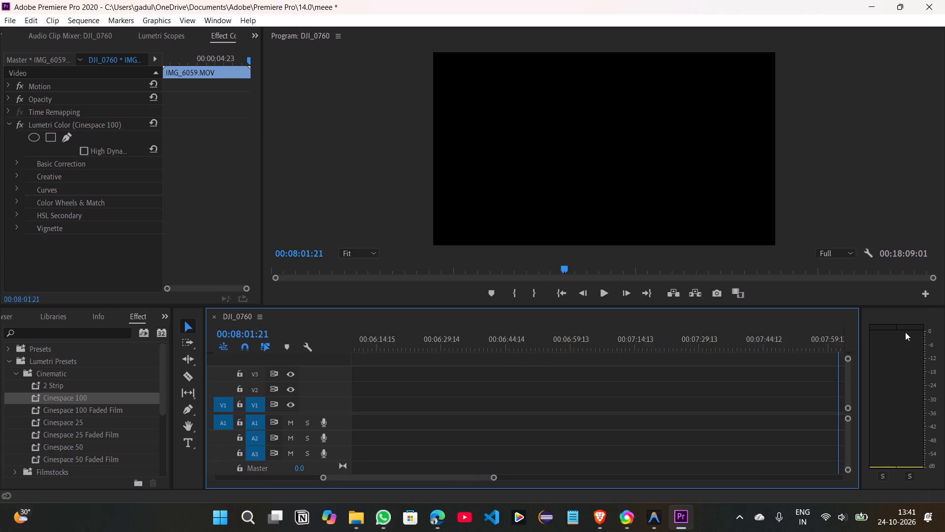
drag(905, 332, 351, 343)
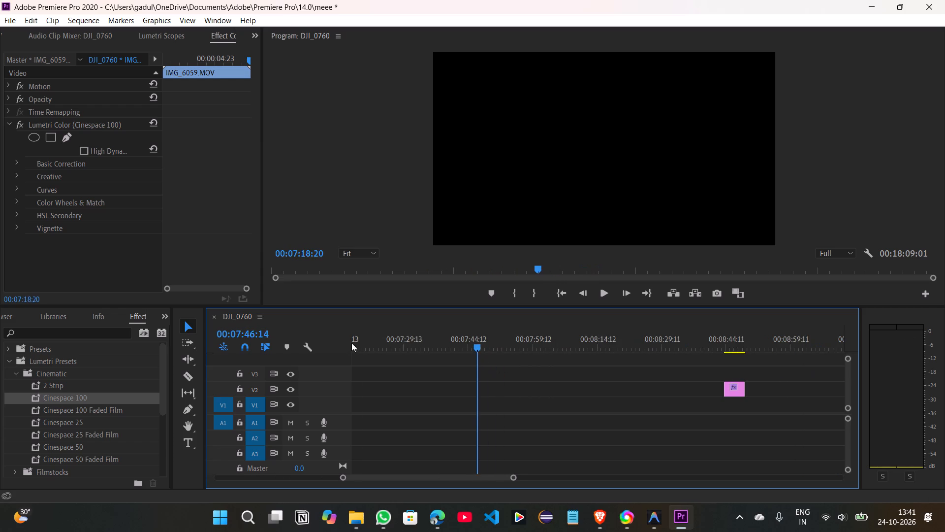
drag(351, 343, 894, 326)
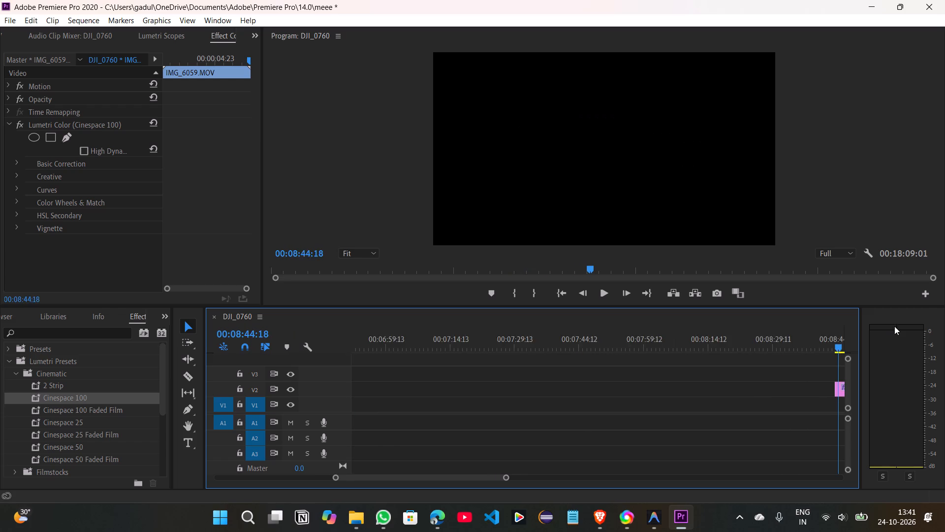
drag(894, 326, 524, 376)
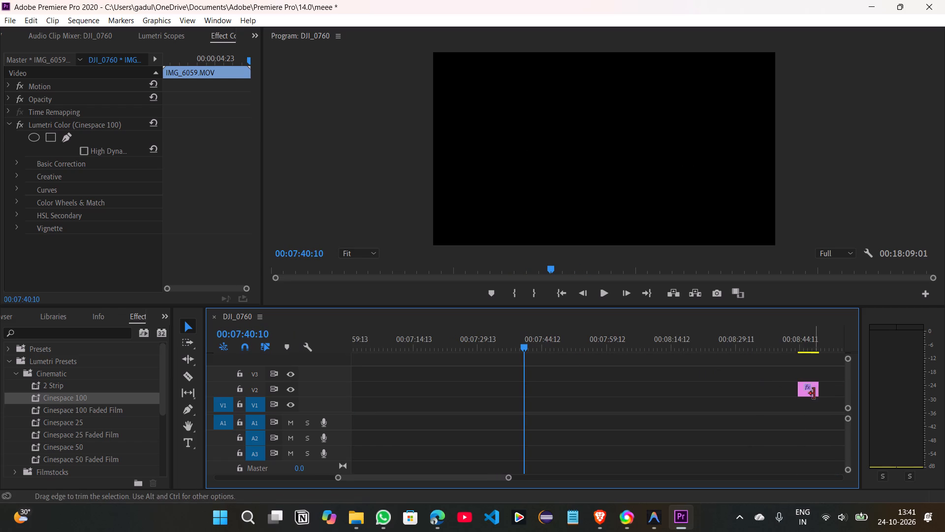
click(814, 394)
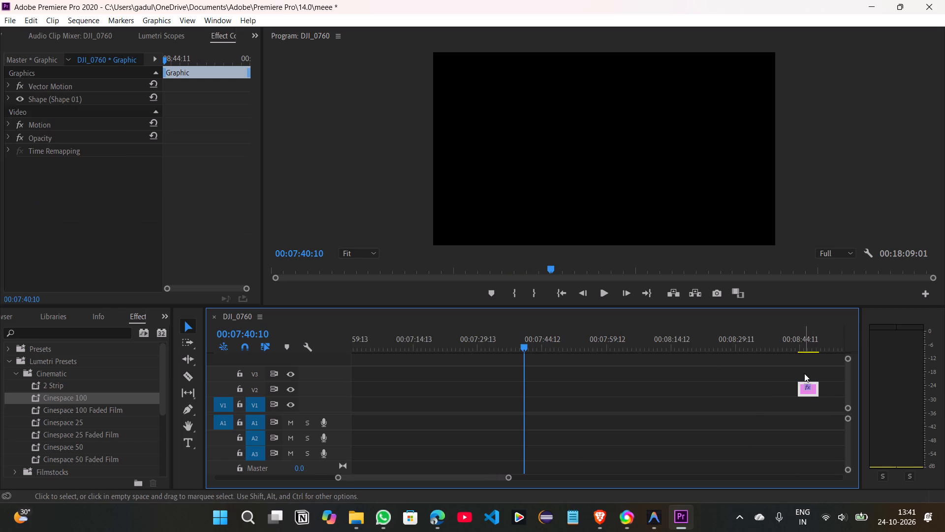
key(Delete)
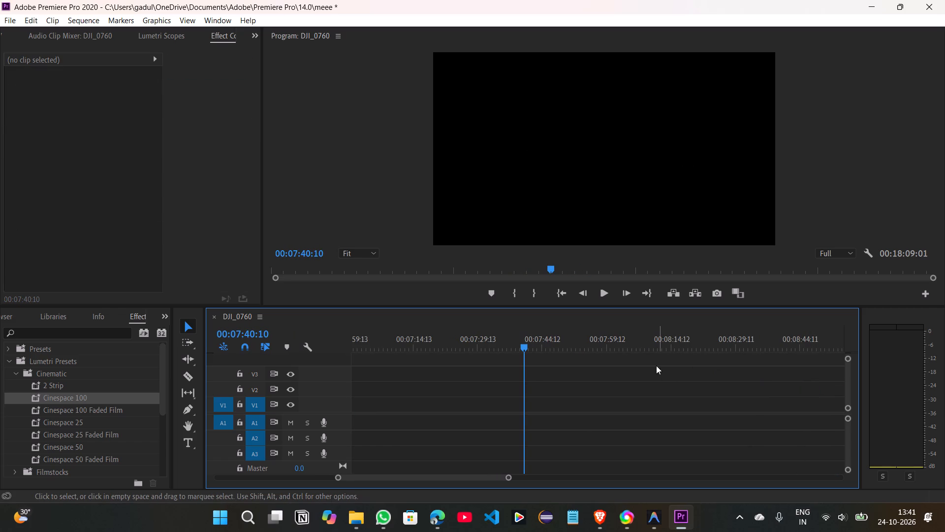
Find the short leftover clip on track V1 just before 00:18:09 and delete it from the sequence.
drag(526, 354, 831, 368)
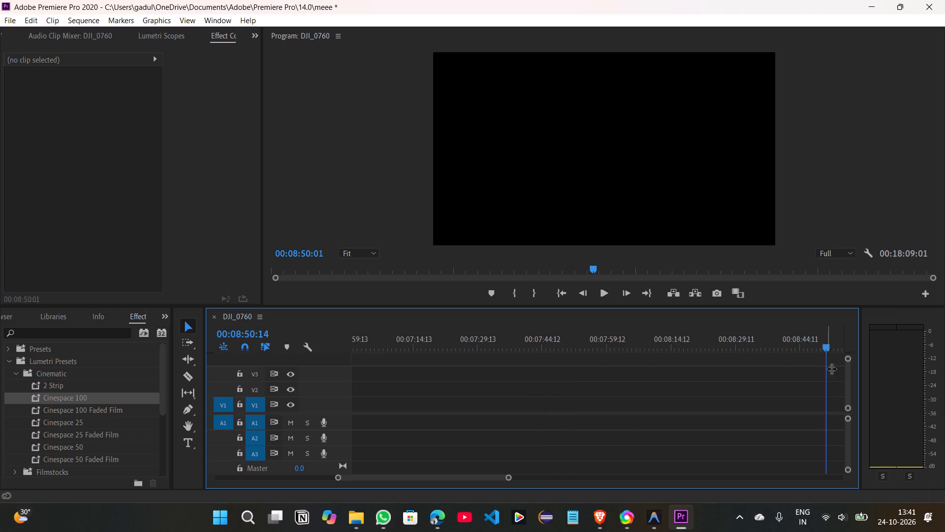
drag(831, 368, 232, 461)
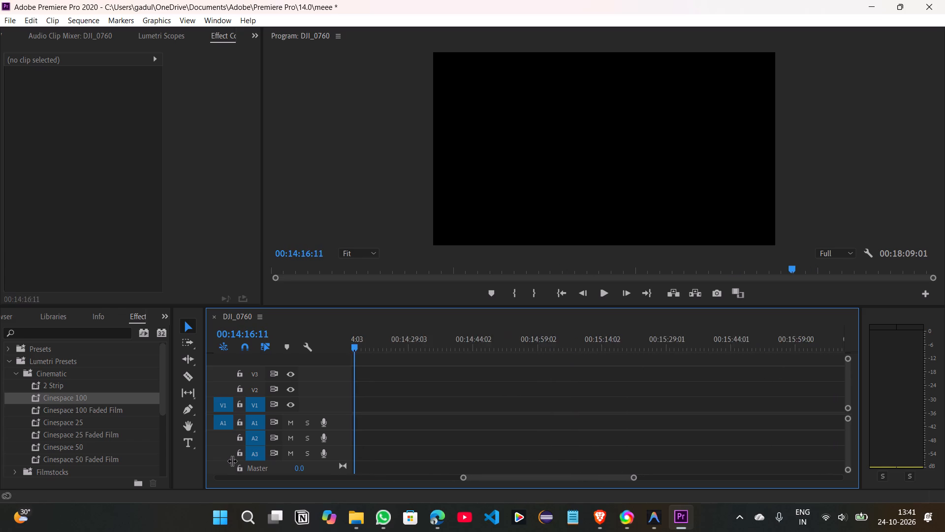
drag(232, 461, 147, 476)
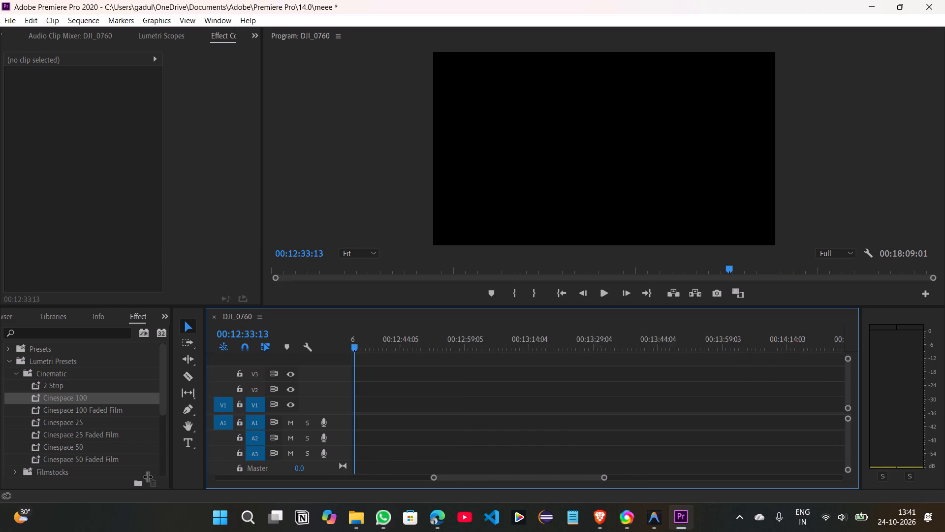
drag(147, 476, 944, 391)
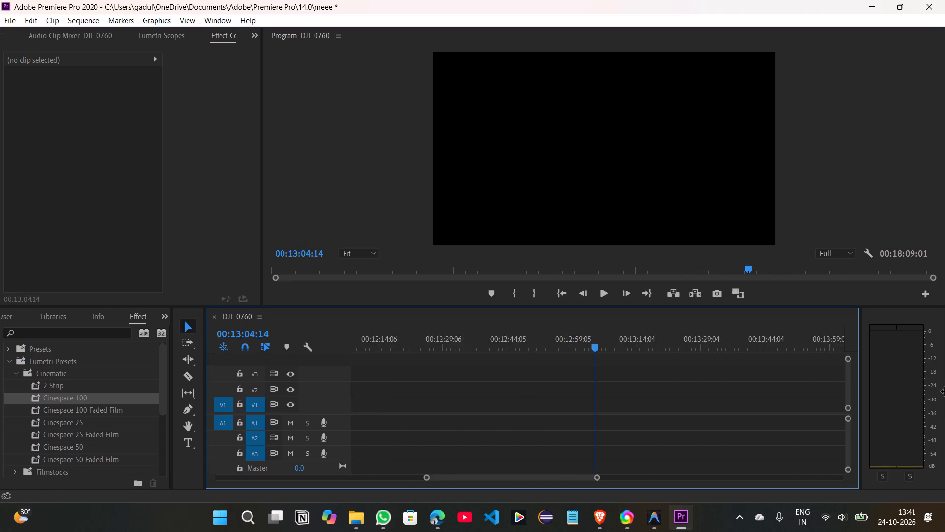
drag(944, 391, 41, 482)
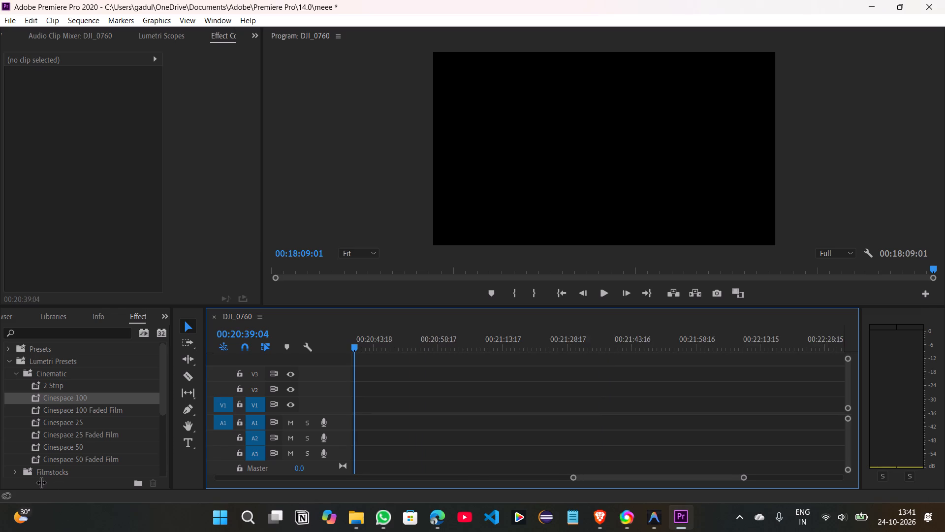
drag(41, 482, 39, 483)
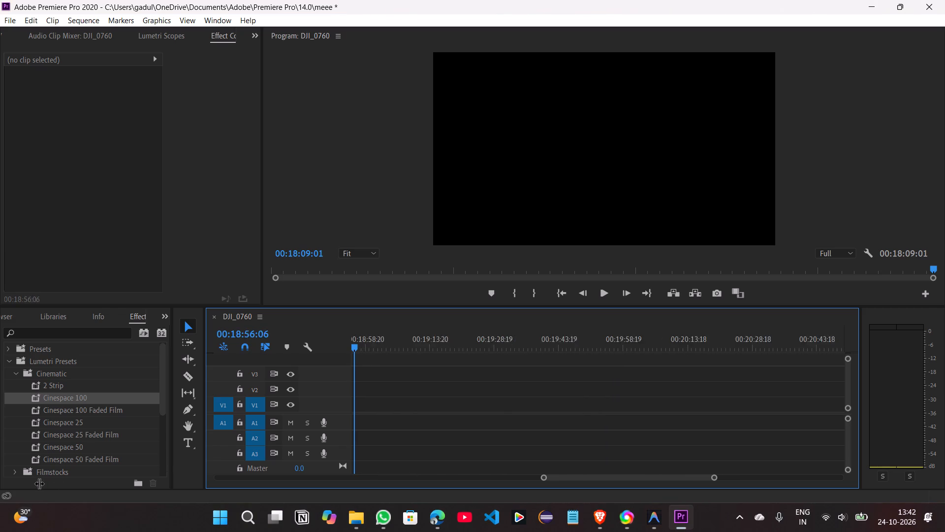
drag(39, 483, 944, 404)
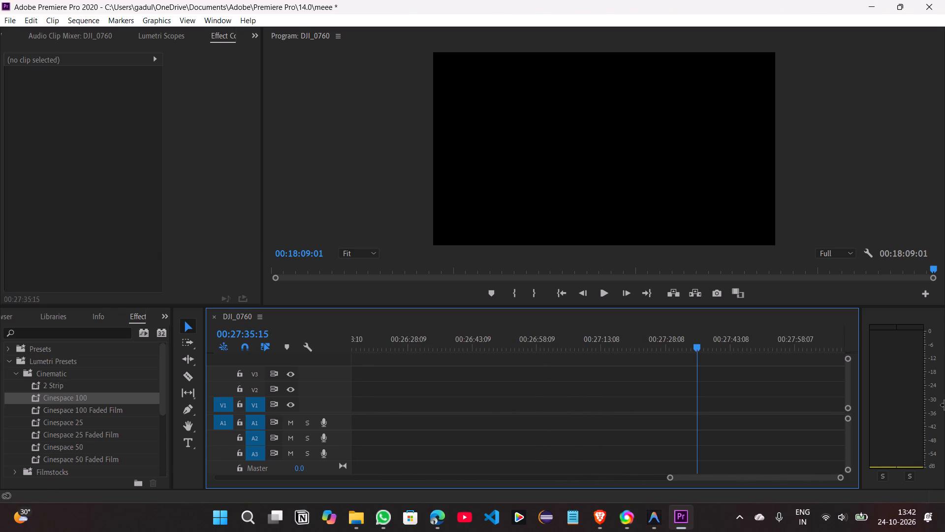
drag(944, 404, 0, 510)
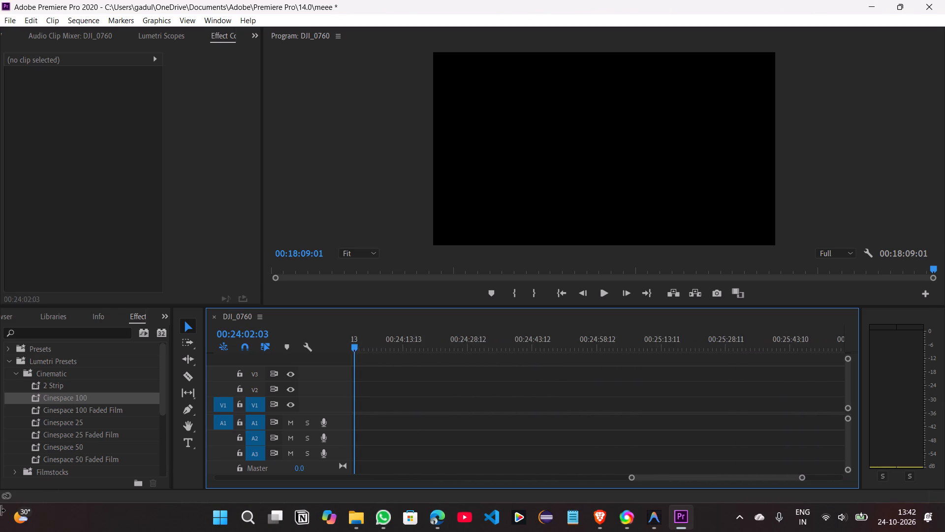
drag(0, 510, 0, 531)
drag(645, 476, 560, 476)
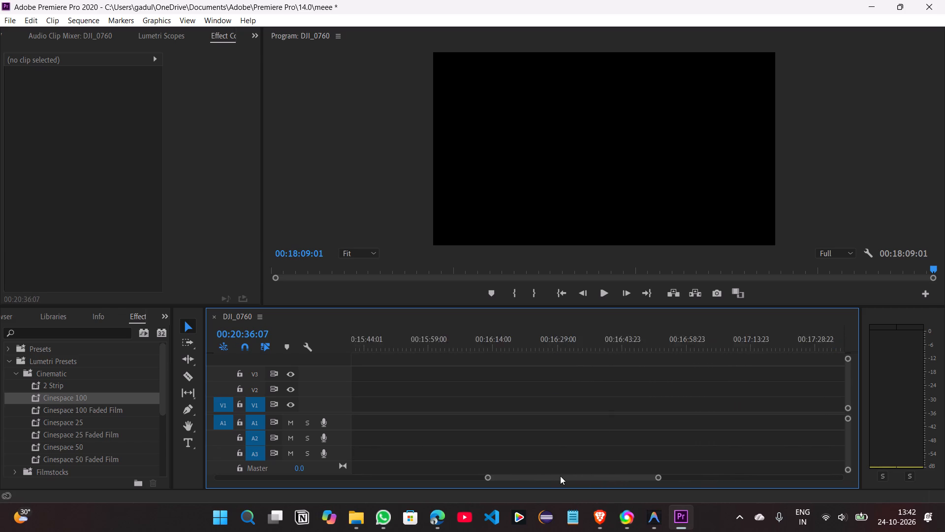
drag(560, 476, 593, 476)
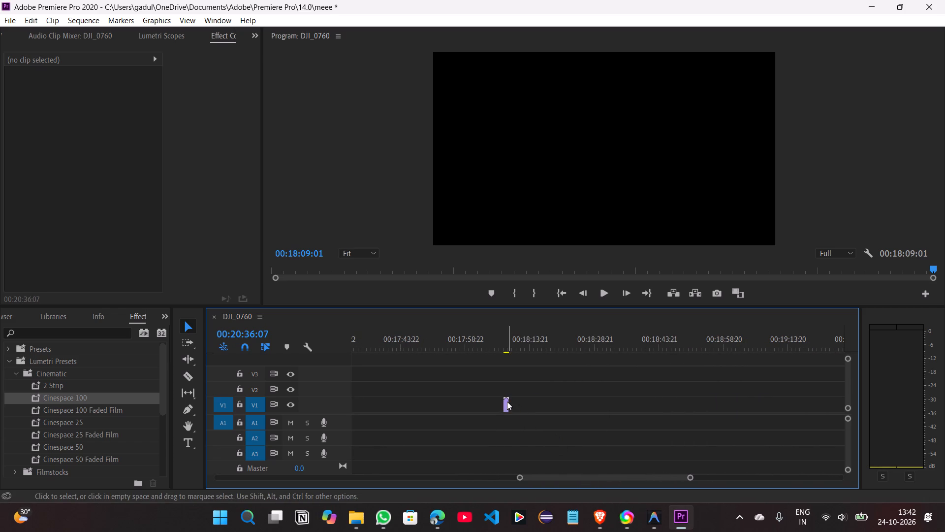
click(506, 401)
key(Delete)
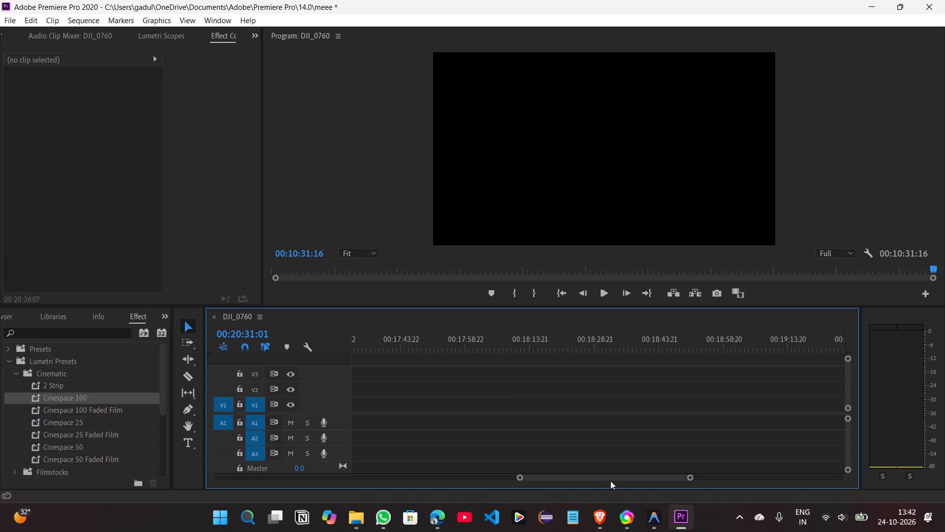
Delete the upper of the two stacked graphic clips, on track V3 near 00:10:29.
drag(610, 476, 468, 498)
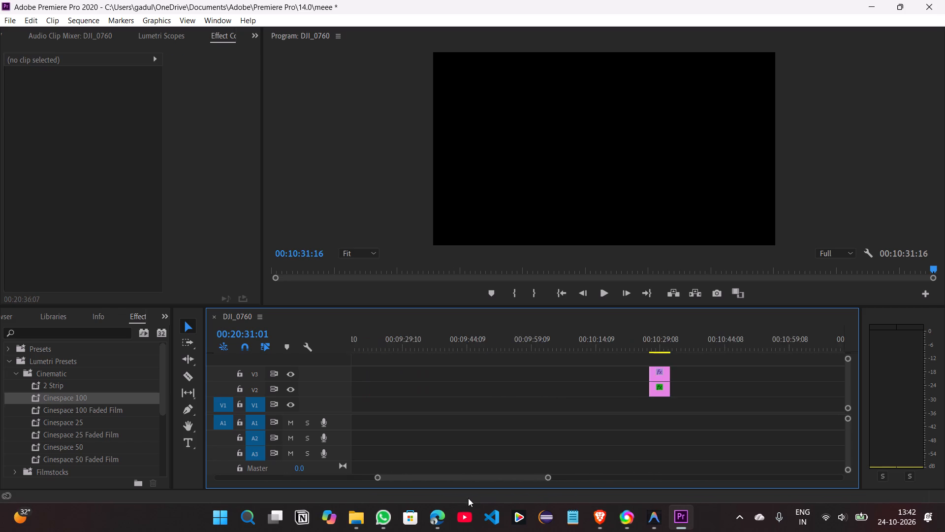
drag(468, 498, 480, 499)
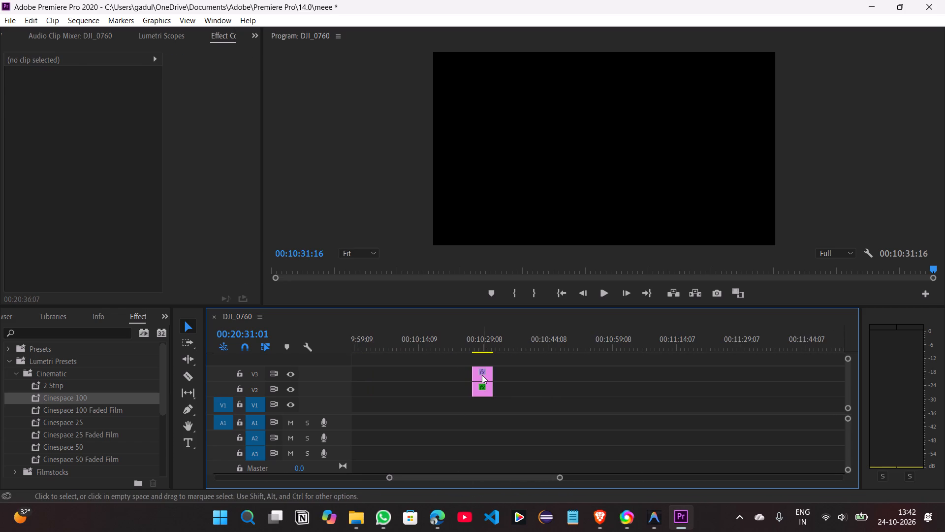
click(482, 375)
key(Delete)
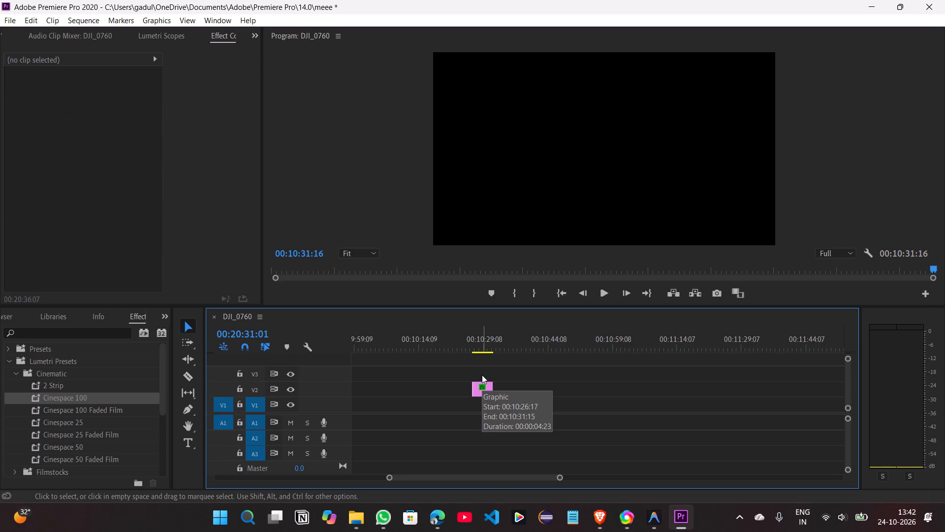
Delete the remaining graphic clip on track V2 near 00:10:29 in the DJI_0760 timeline.
click(477, 386)
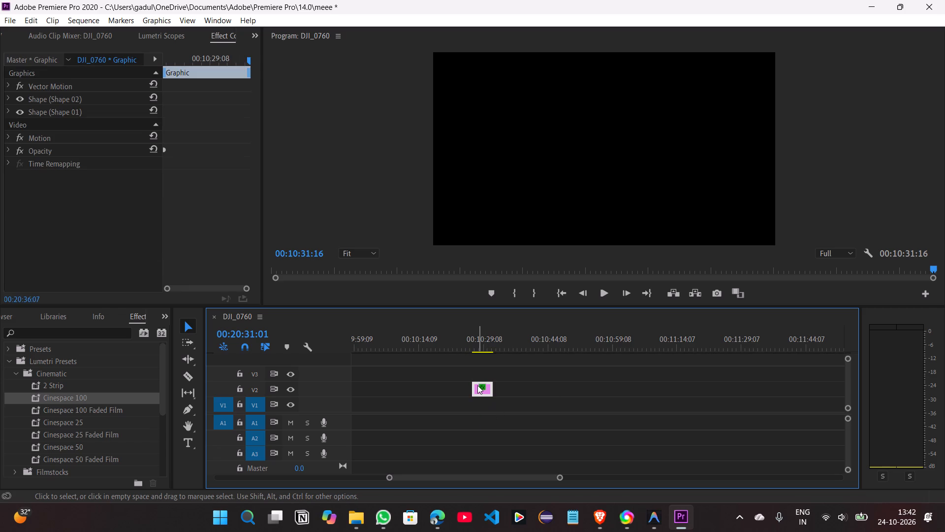
key(Delete)
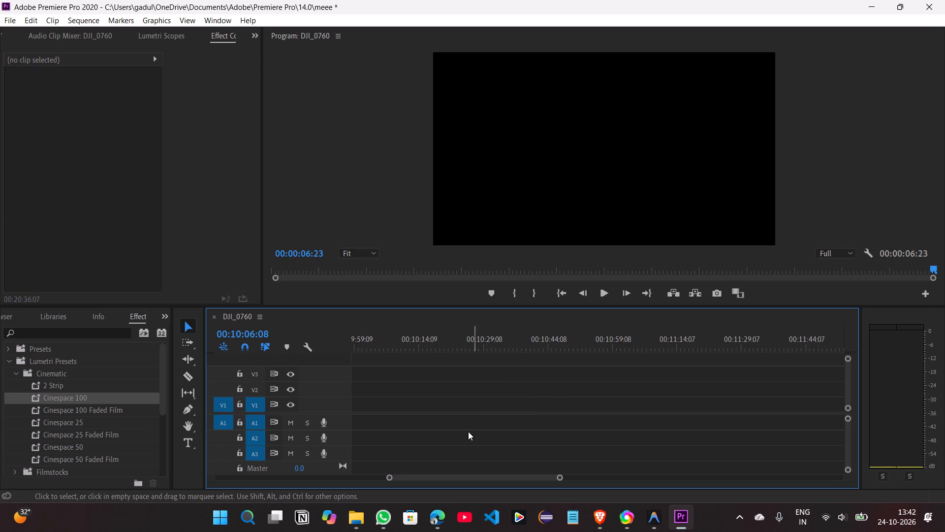
Check the rest of the timeline for stray clips, and move the IMG_6059.MOV clip on track V2 to the very start of the sequence.
drag(487, 475, 406, 488)
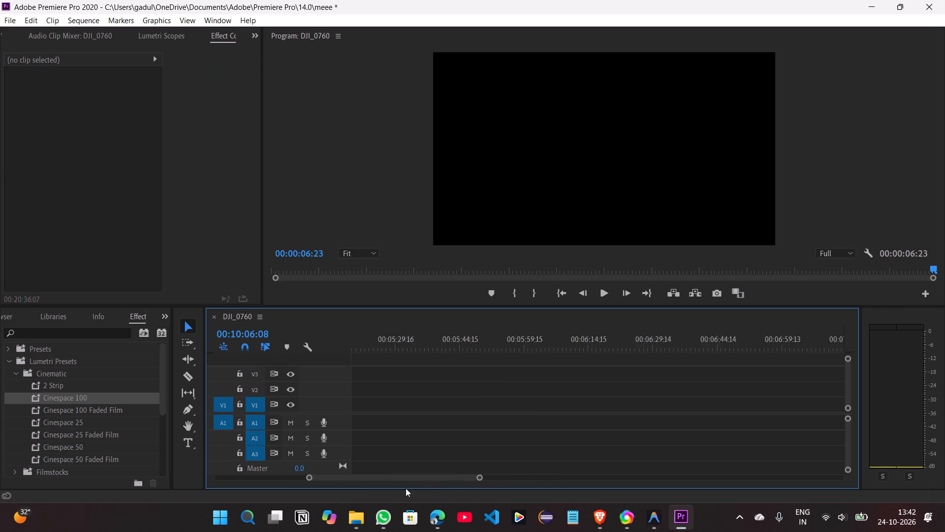
drag(406, 488, 429, 508)
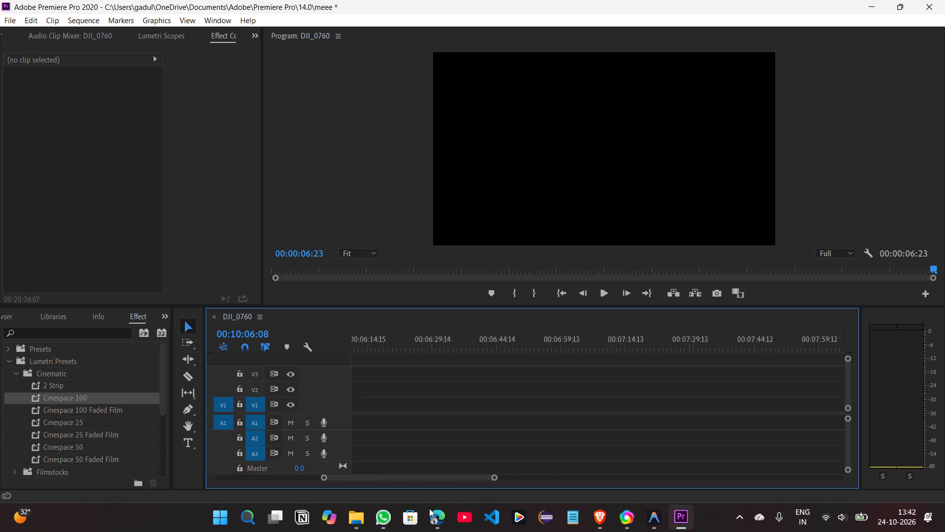
drag(429, 508, 659, 501)
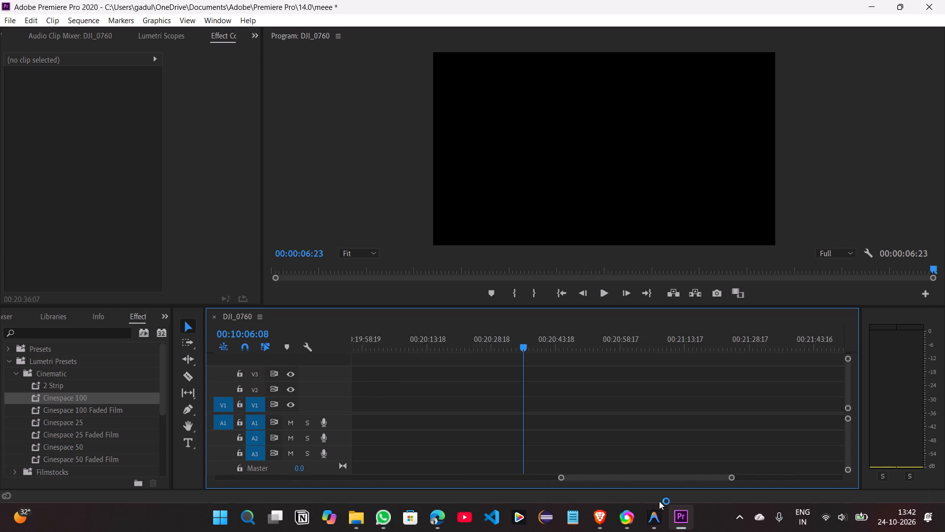
drag(659, 501, 765, 503)
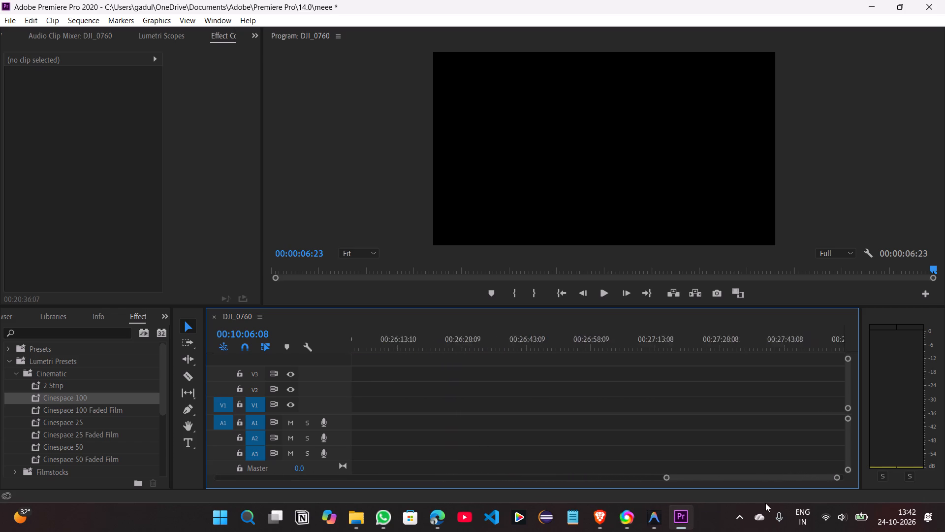
drag(765, 503, 784, 503)
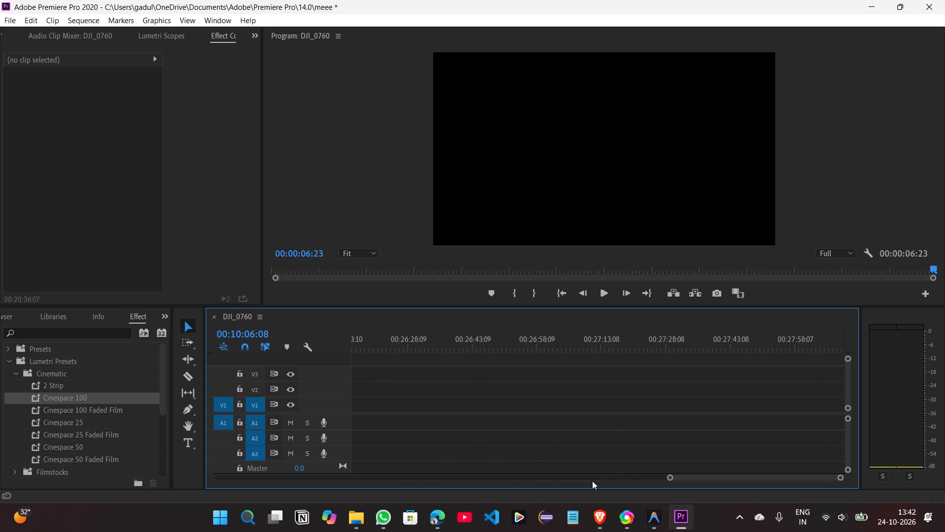
drag(684, 477, 85, 491)
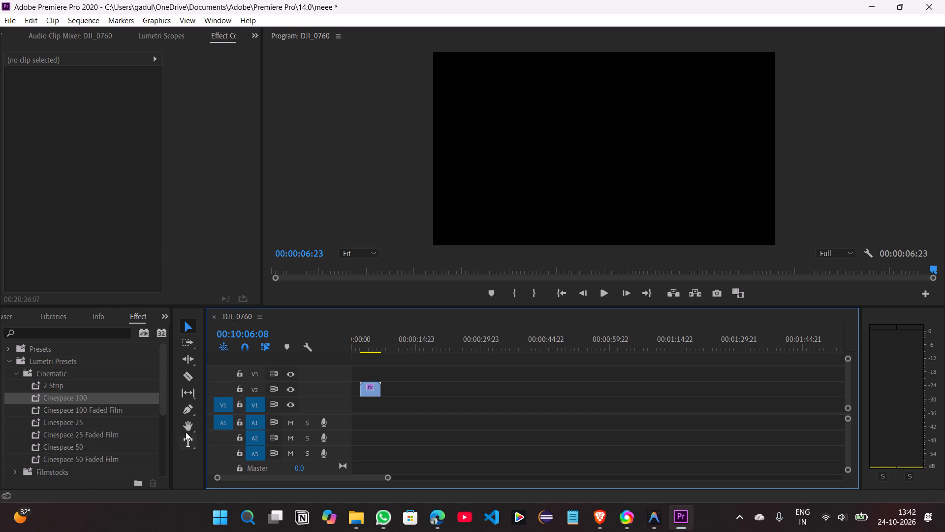
drag(372, 388, 360, 388)
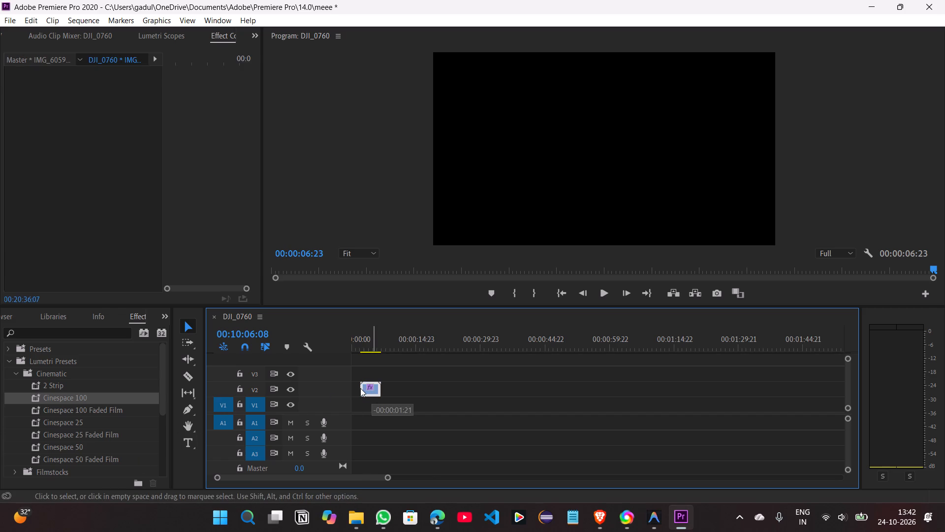
drag(360, 388, 345, 391)
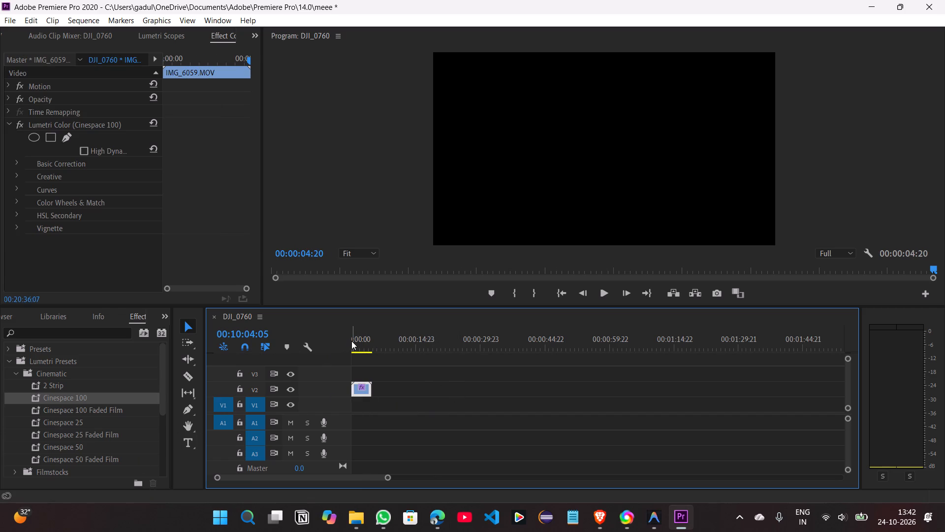
Open the media export settings for the DJI_0760 sequence.
click(7, 18)
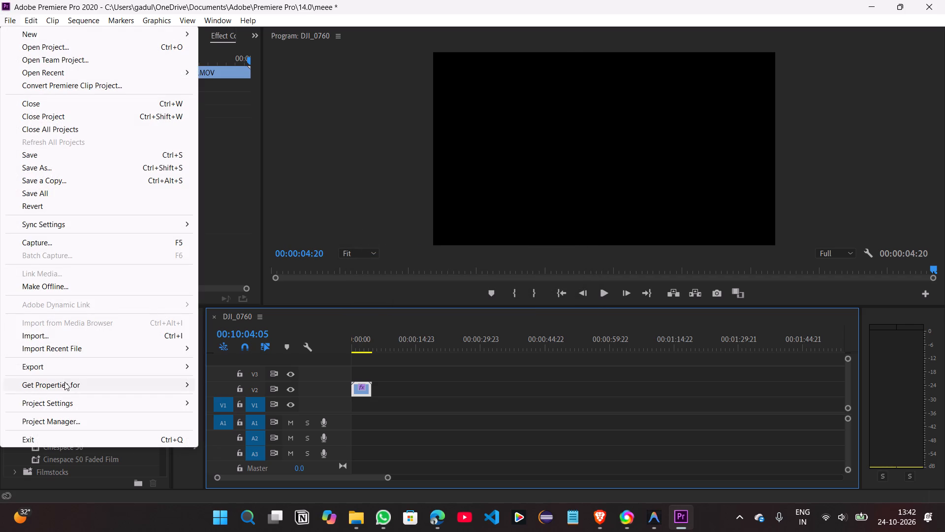
click(76, 363)
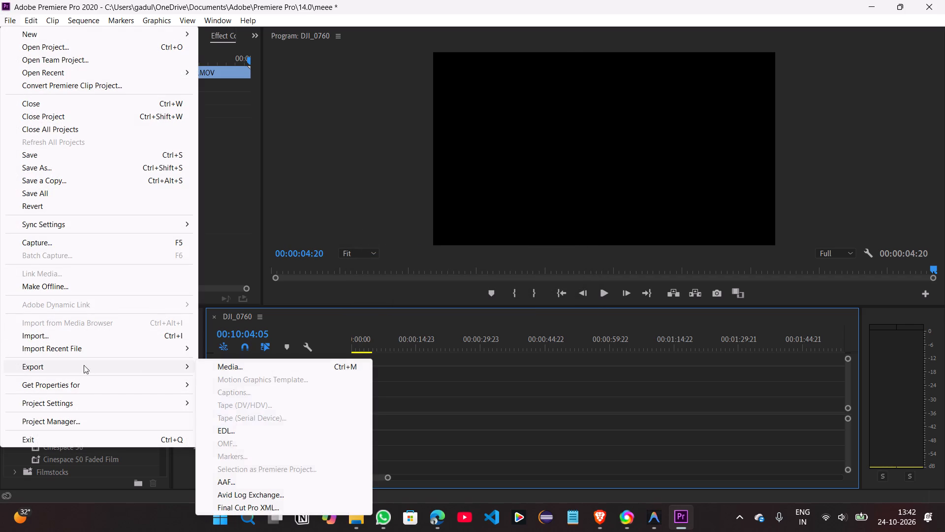
click(245, 360)
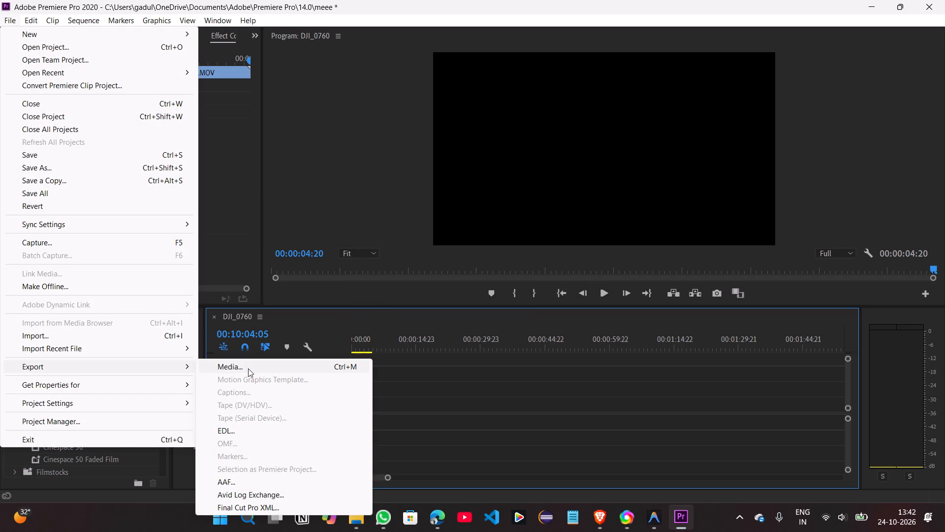
click(248, 368)
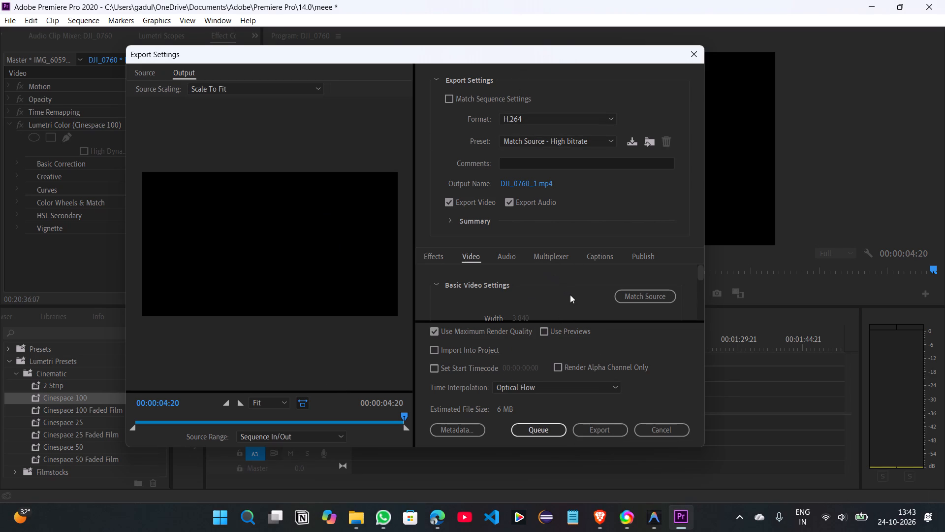
Set the encoding performance to Hardware Encoding in the video export settings.
scroll(570, 295, down, 7)
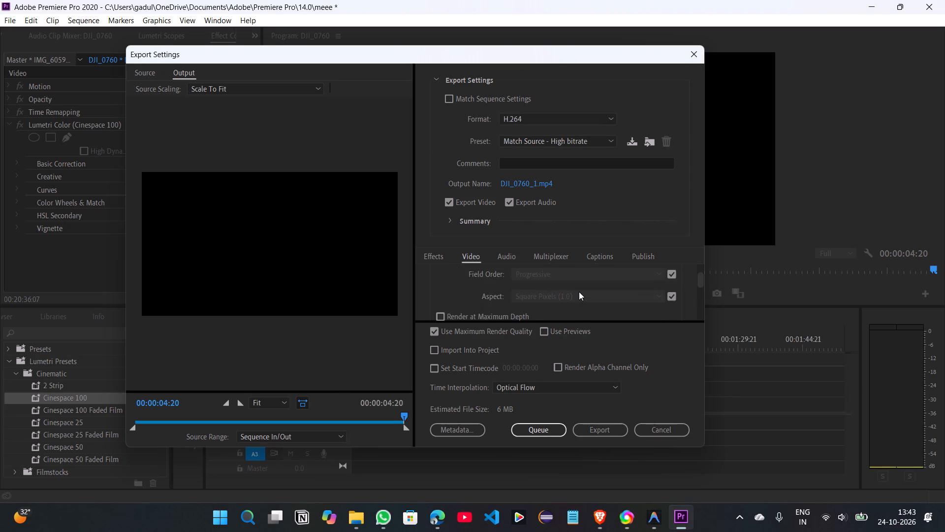
scroll(579, 292, down, 4)
scroll(579, 291, up, 3)
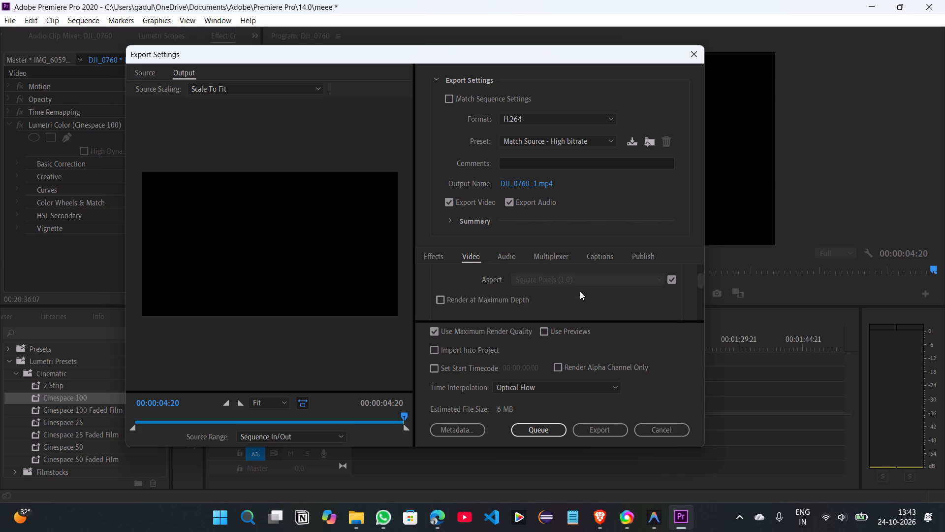
scroll(582, 294, down, 2)
scroll(583, 295, up, 1)
scroll(583, 295, down, 3)
scroll(584, 297, up, 1)
scroll(584, 297, down, 1)
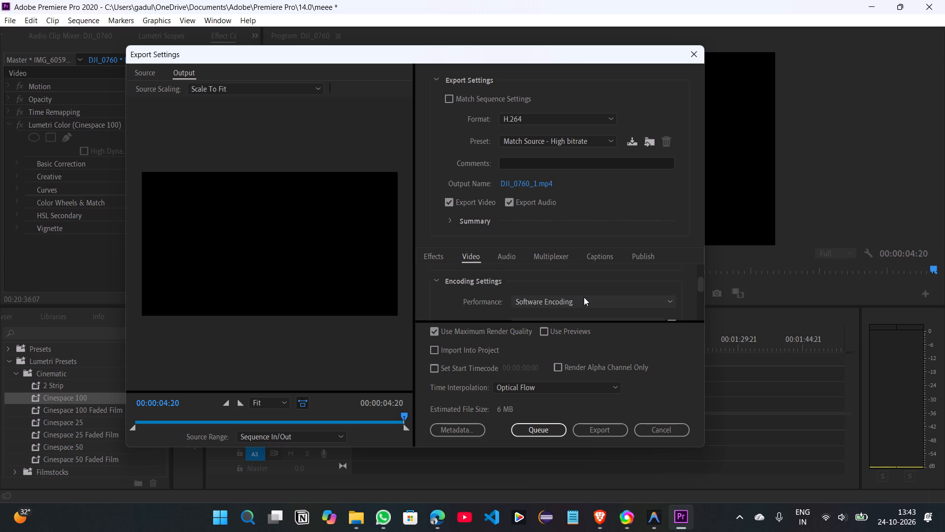
scroll(584, 297, down, 3)
scroll(584, 297, up, 1)
scroll(584, 297, down, 2)
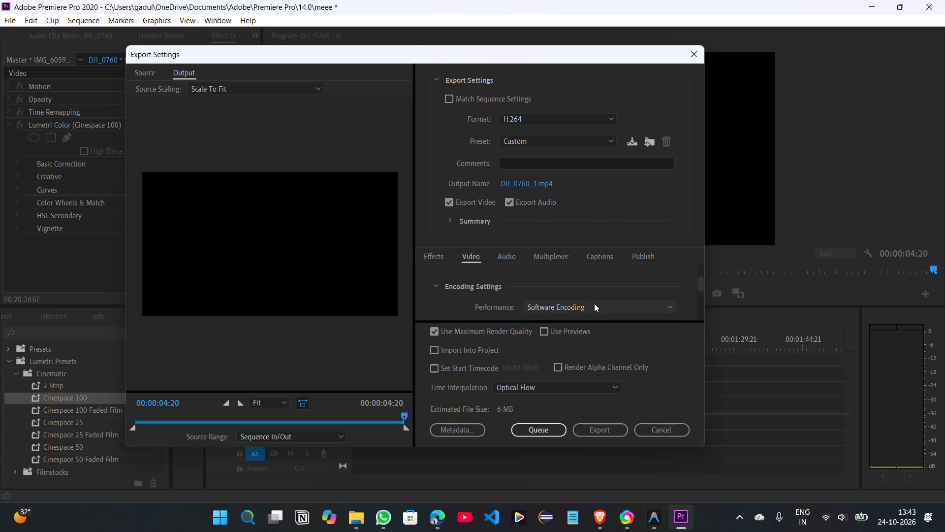
click(596, 307)
click(580, 322)
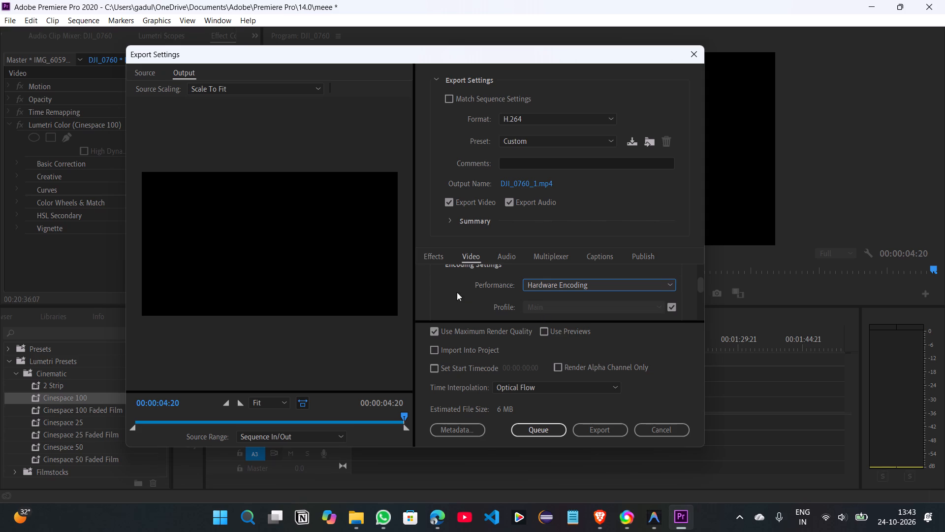
Review the remaining video settings and export the sequence in H.264 format as DJI_0760_1.mp4.
scroll(479, 302, down, 8)
scroll(480, 302, up, 1)
scroll(480, 302, down, 1)
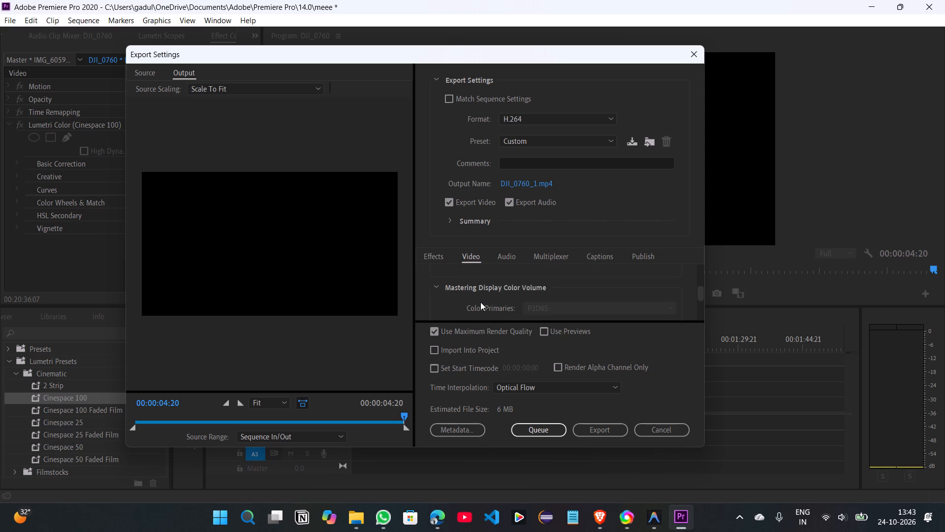
scroll(483, 305, down, 7)
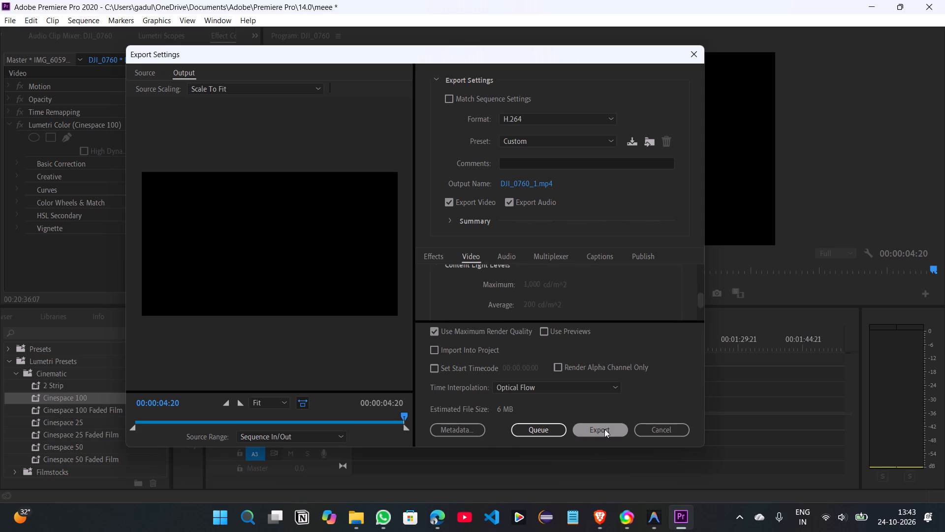
click(604, 429)
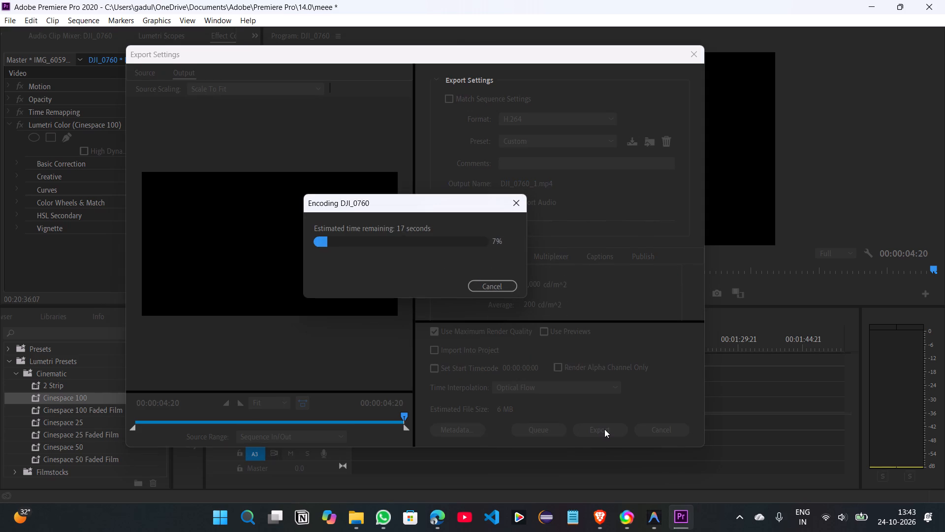
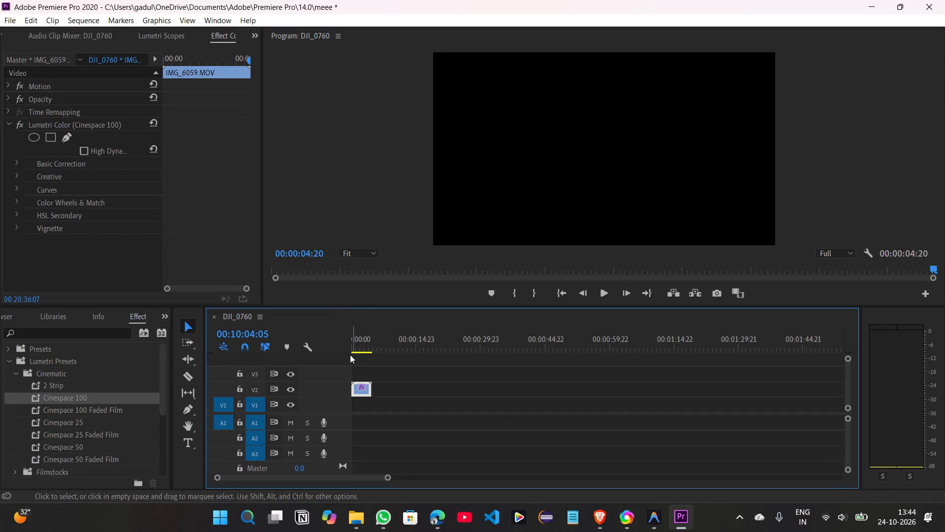
Play back the beginning of the DJI_0760 sequence in the Program monitor to check the graded clip, and pause it.
drag(348, 351, 361, 350)
drag(351, 349, 366, 351)
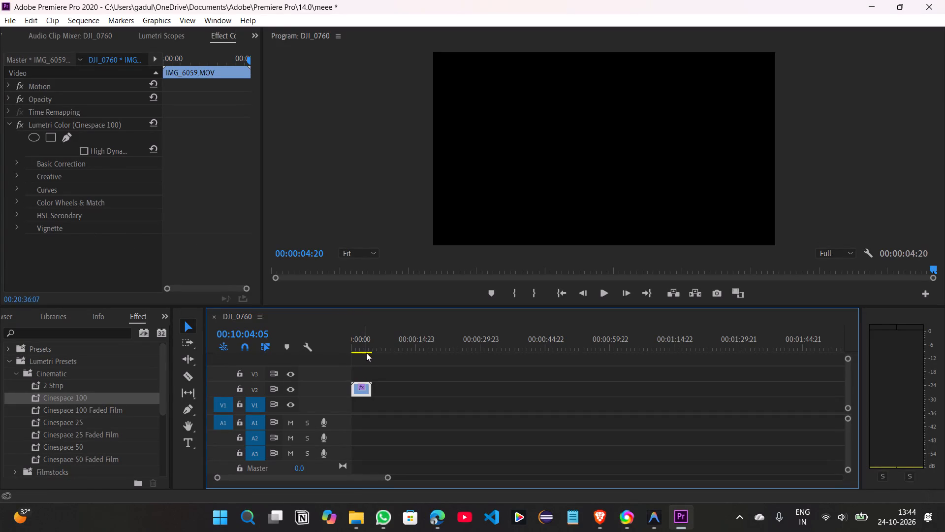
click(360, 374)
click(363, 390)
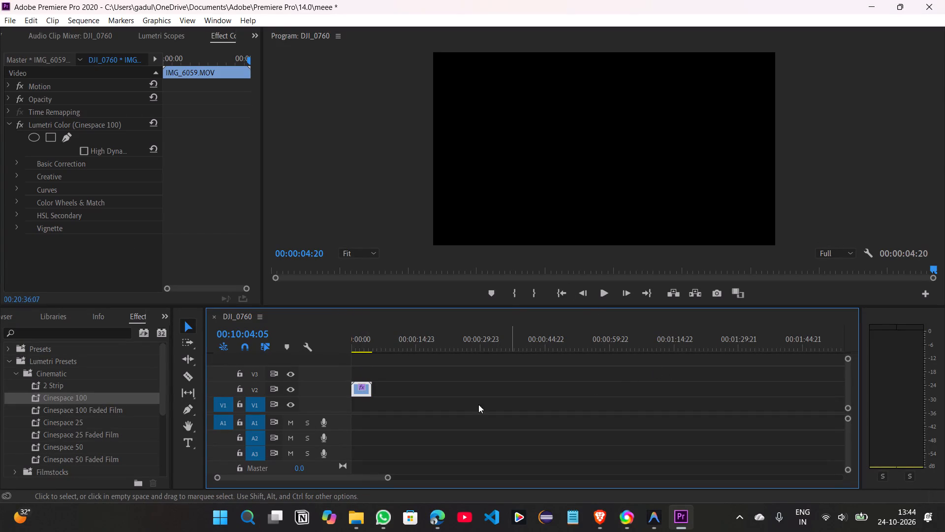
drag(358, 476, 297, 481)
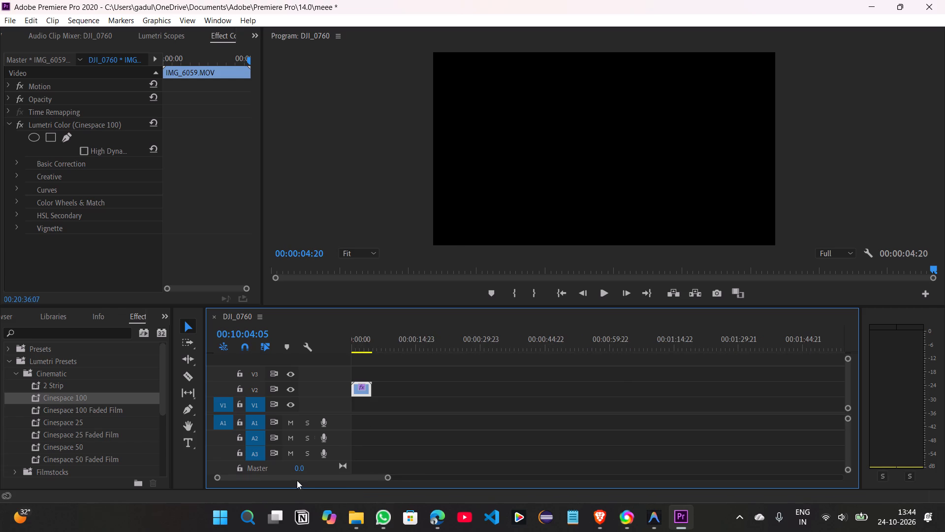
click(357, 360)
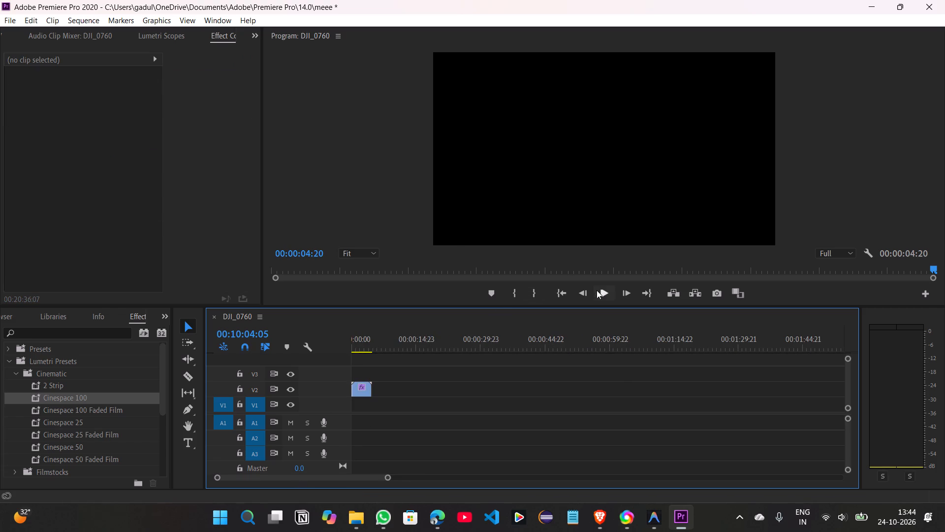
click(599, 292)
click(599, 292)
click(599, 292)
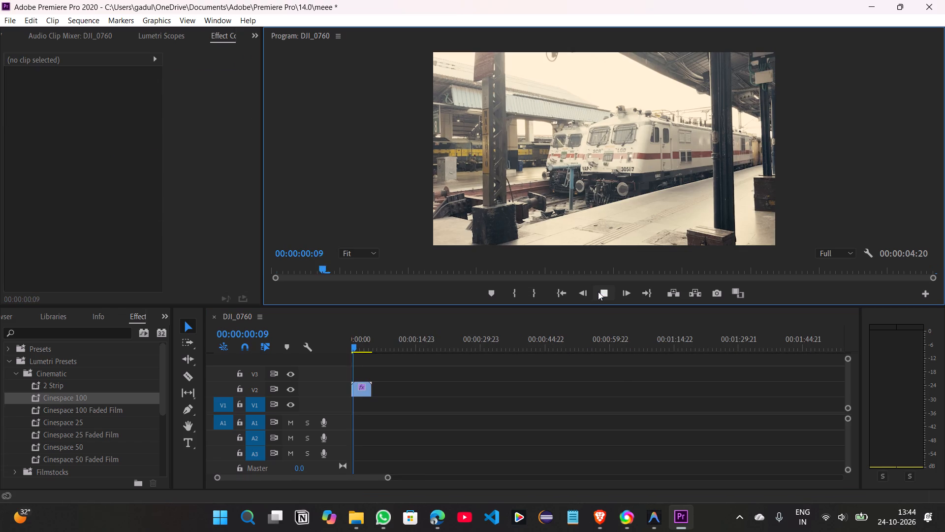
click(598, 292)
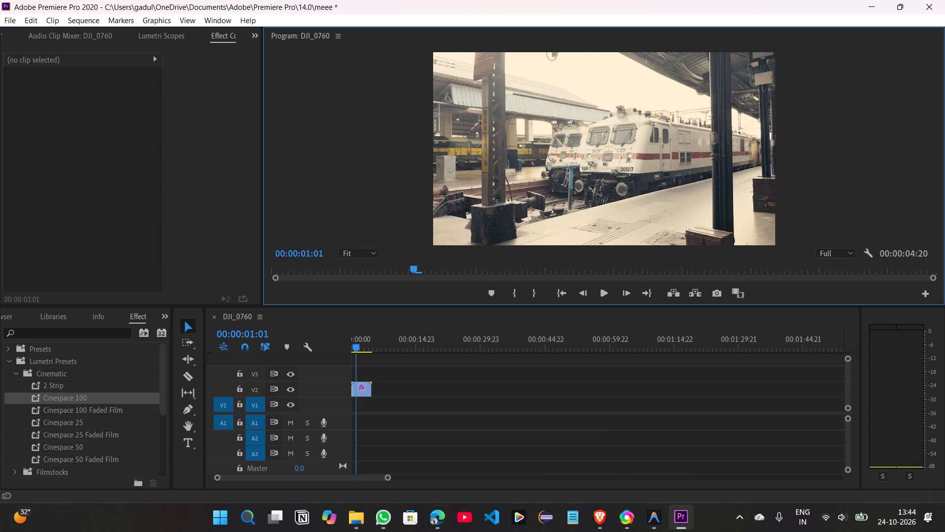
Switch to File Explorer and browse to the my 4k photos folder inside Videos > Captures to find the exported video.
click(355, 516)
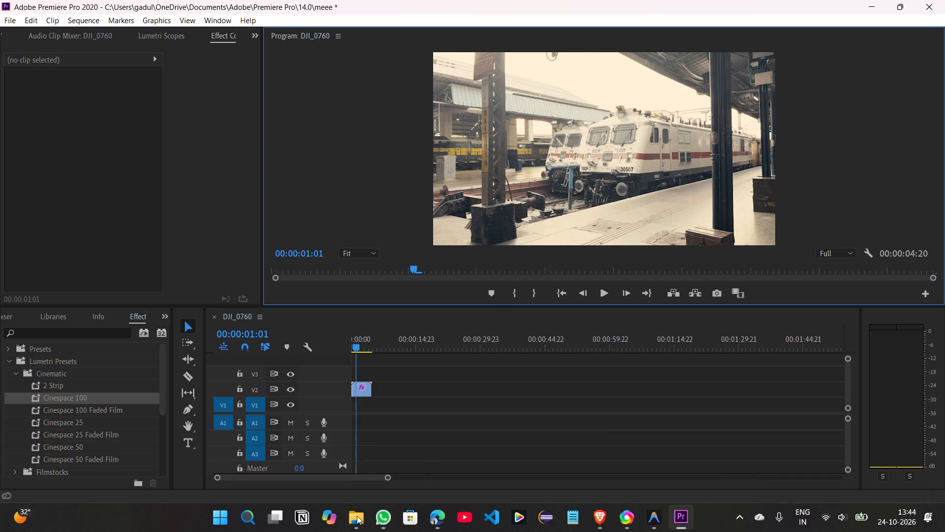
click(357, 516)
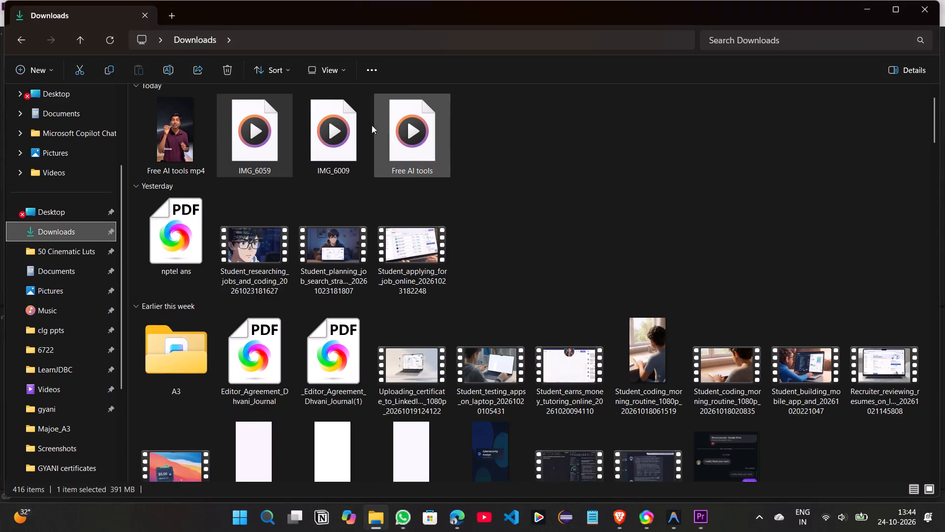
click(76, 230)
click(76, 230)
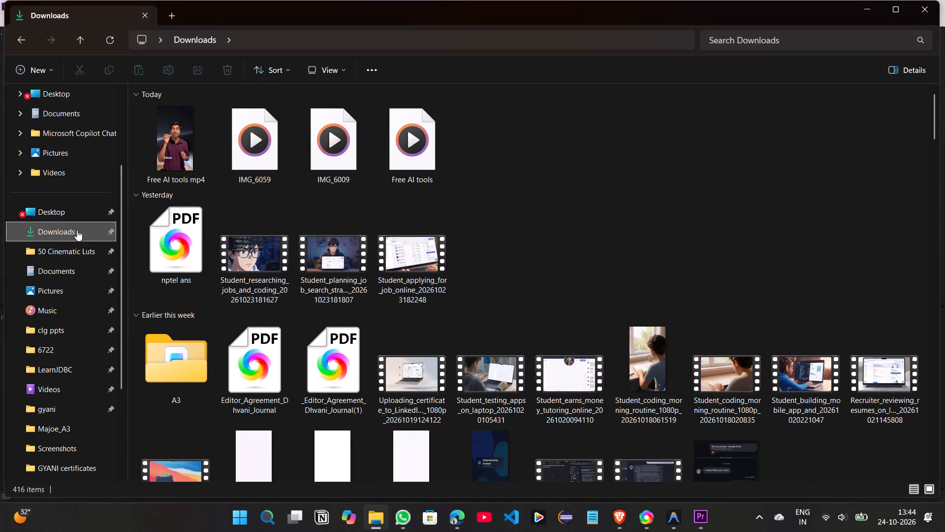
click(54, 153)
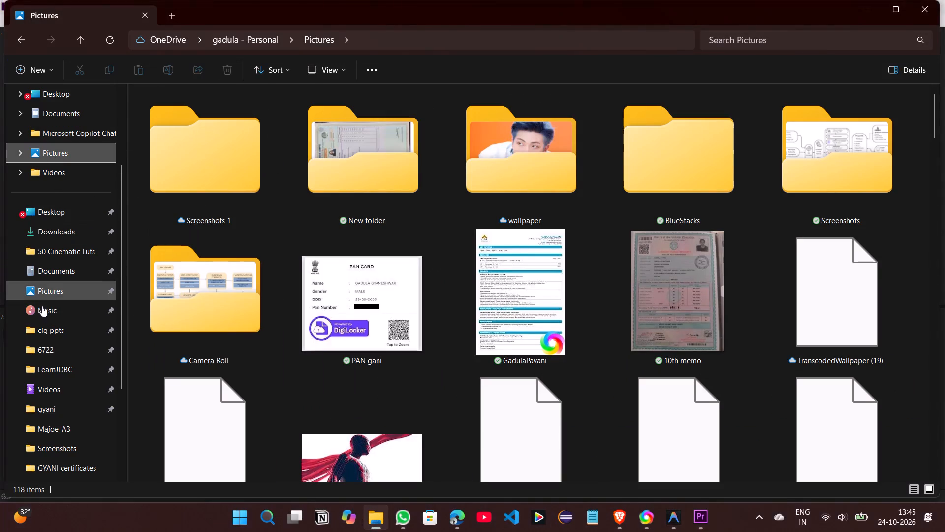
click(54, 386)
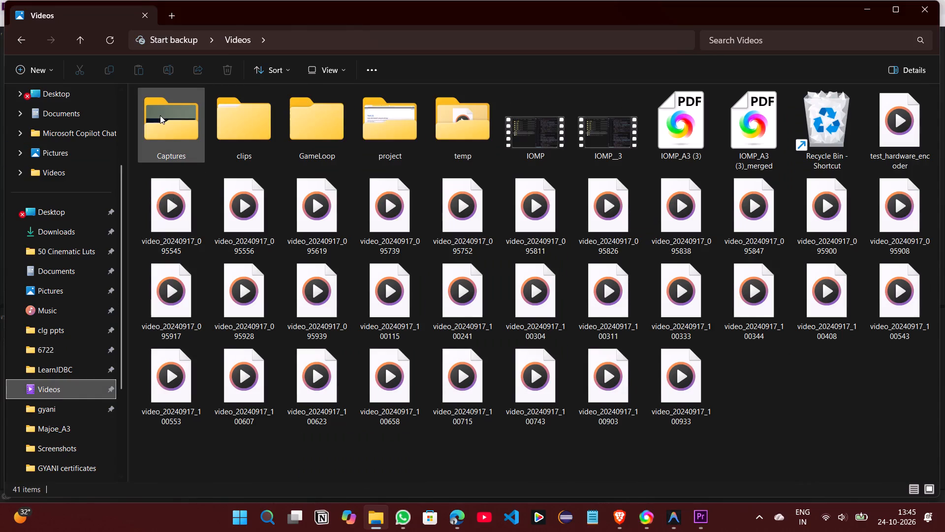
double_click(163, 125)
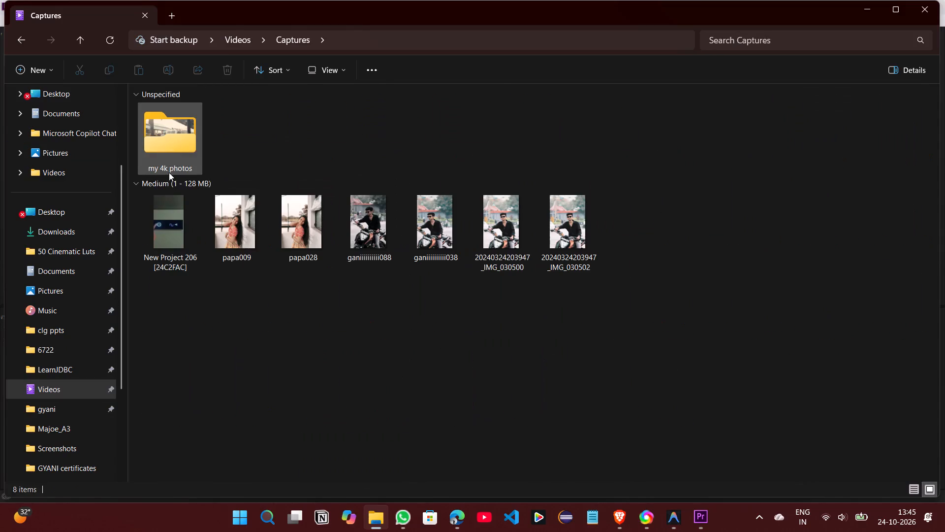
double_click(166, 133)
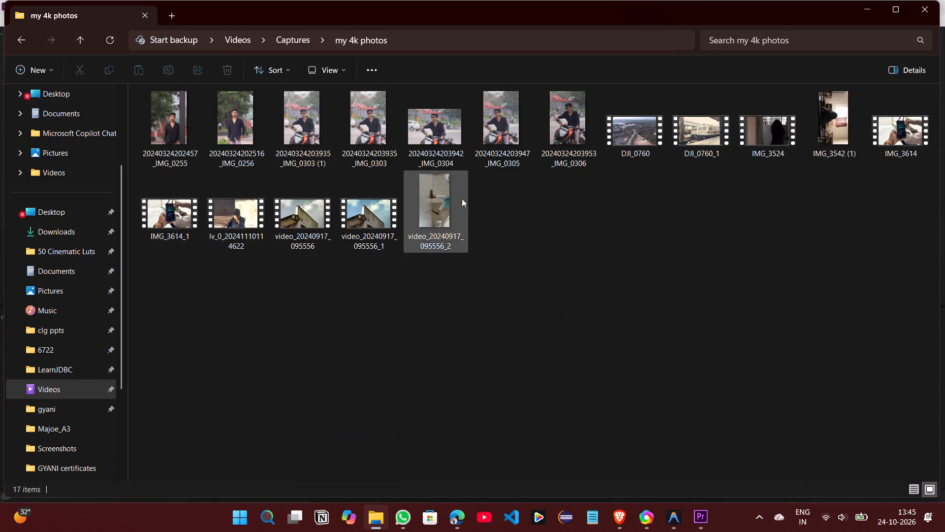
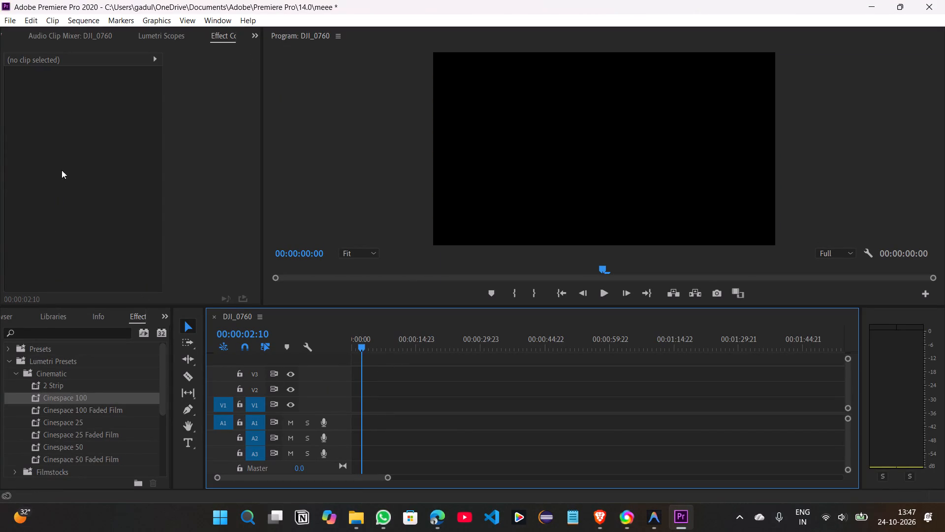
Import IMG_6009 from the Downloads folder into the project.
click(6, 22)
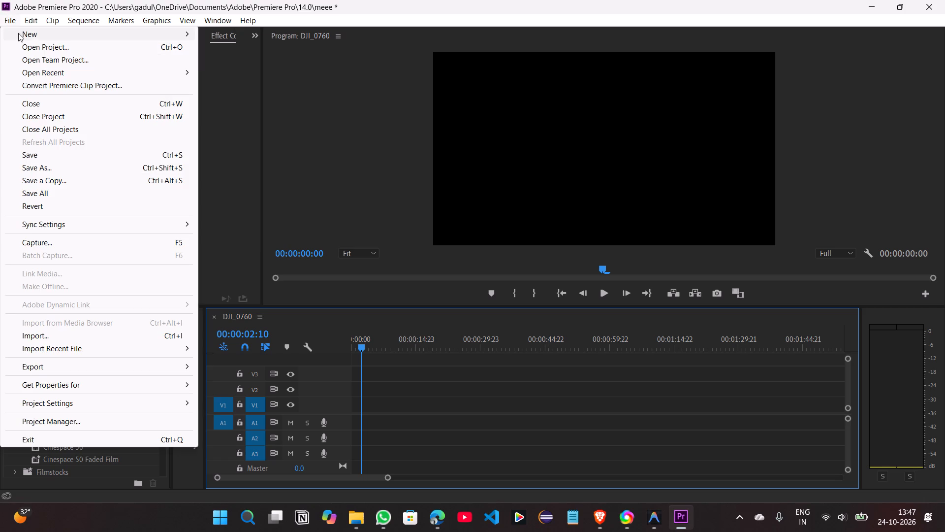
click(42, 333)
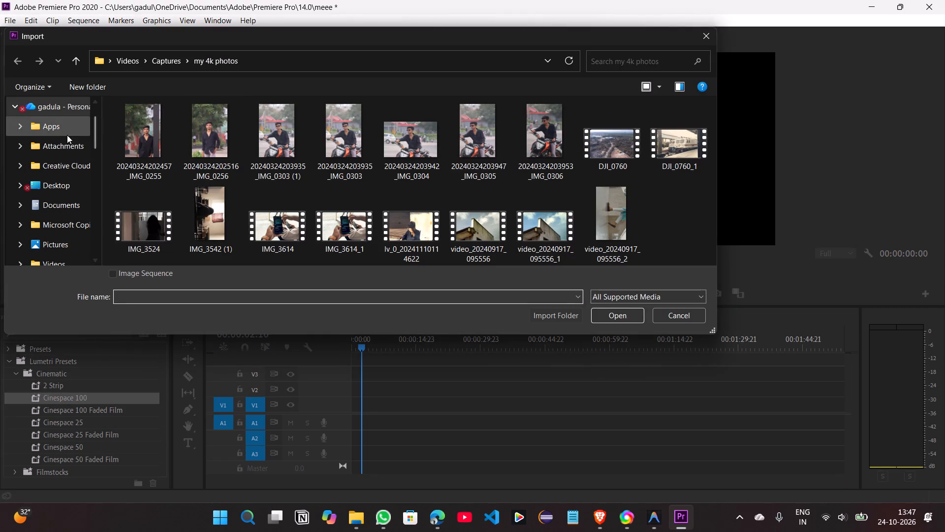
scroll(54, 247, down, 1)
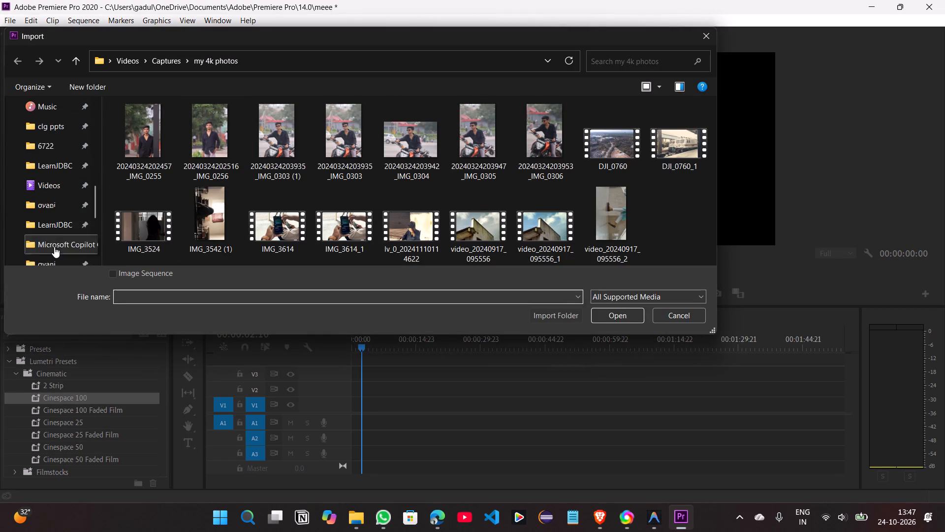
scroll(54, 247, down, 1)
scroll(41, 168, up, 8)
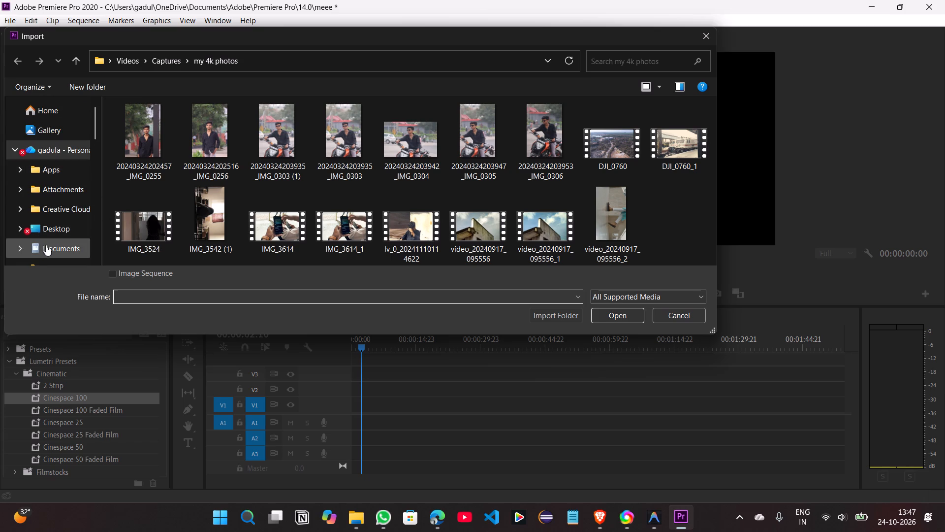
scroll(48, 213, down, 1)
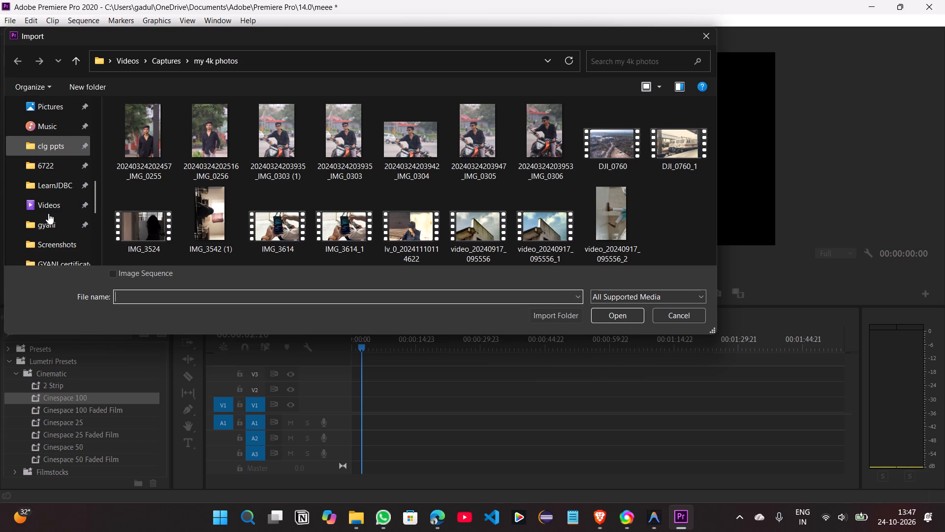
scroll(48, 213, up, 1)
click(51, 107)
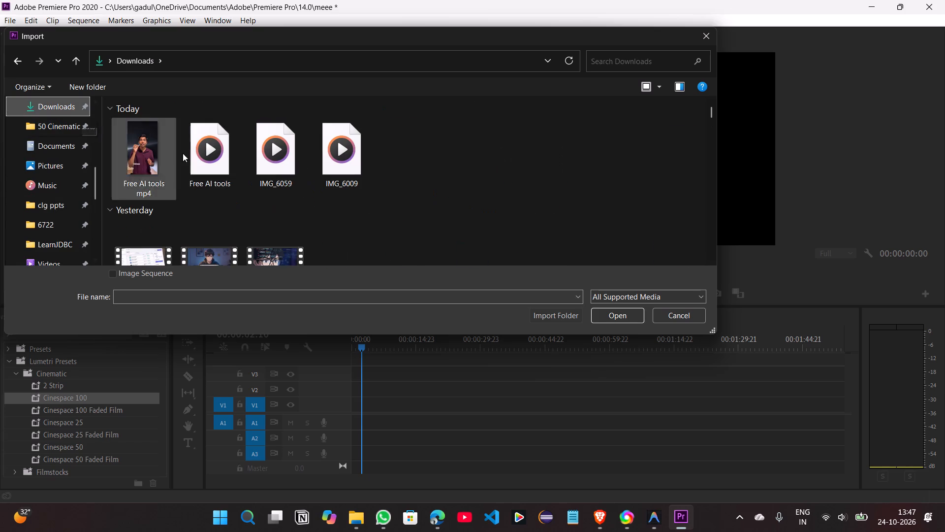
click(269, 155)
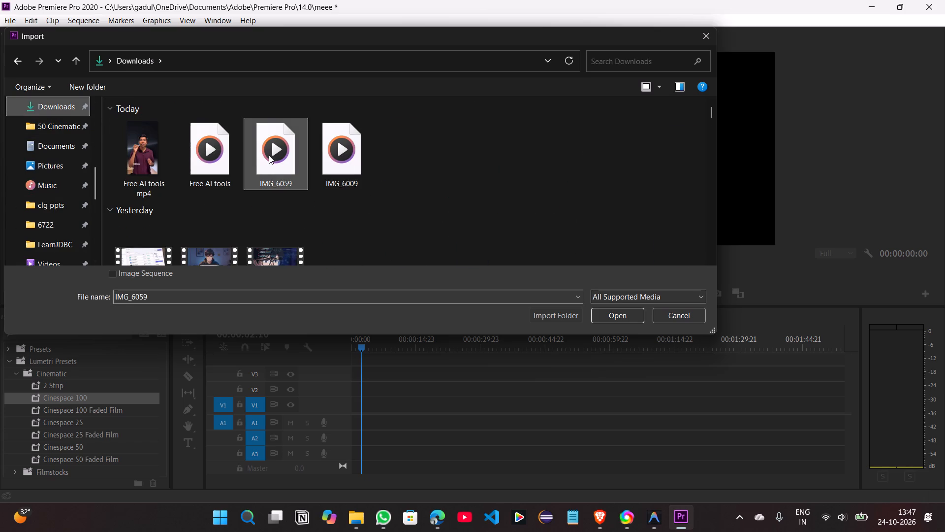
click(331, 165)
click(331, 165)
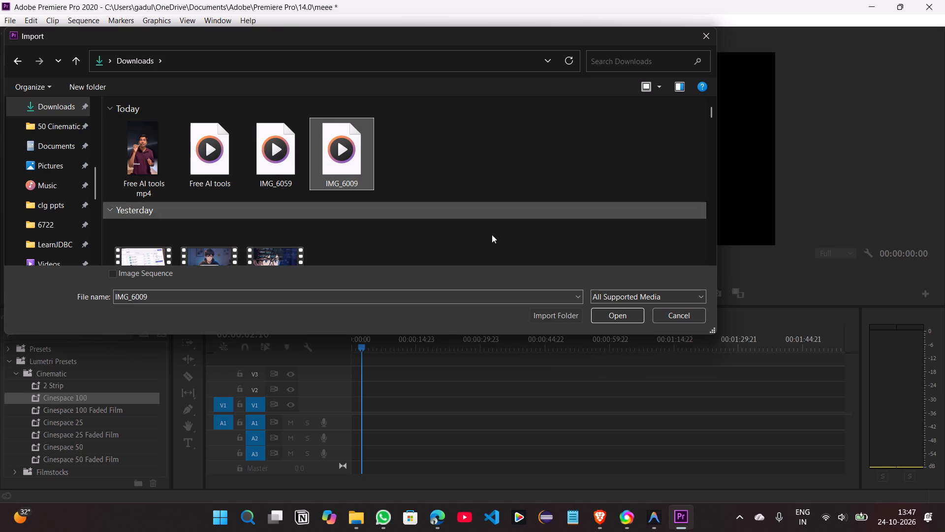
click(624, 314)
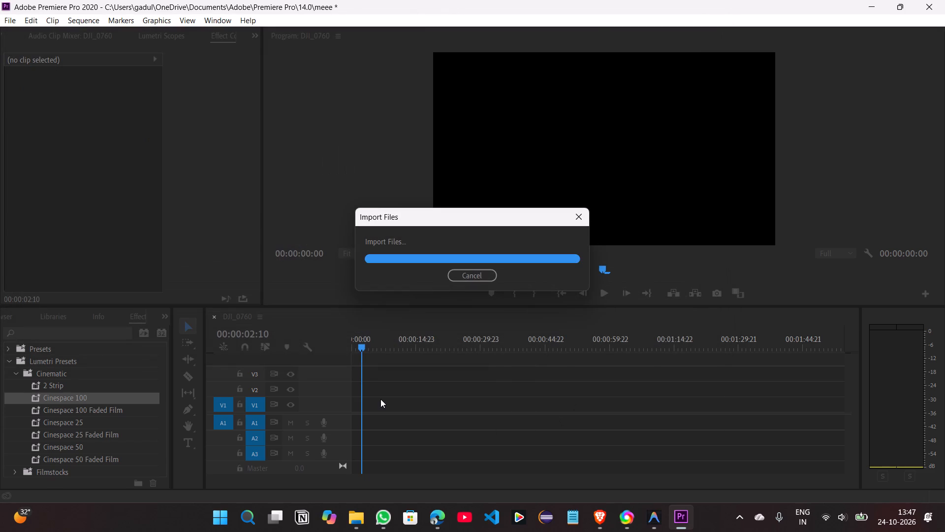
Place IMG_6009.MOV at the start of track V1 in the DJI_0760 sequence, changing the sequence settings to match the clip.
drag(360, 349, 323, 347)
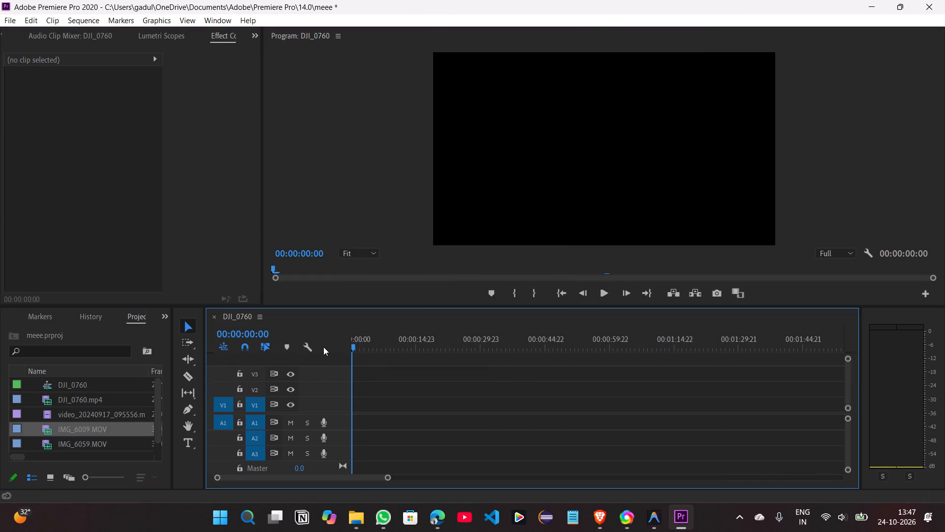
drag(323, 347, 309, 351)
drag(75, 427, 354, 405)
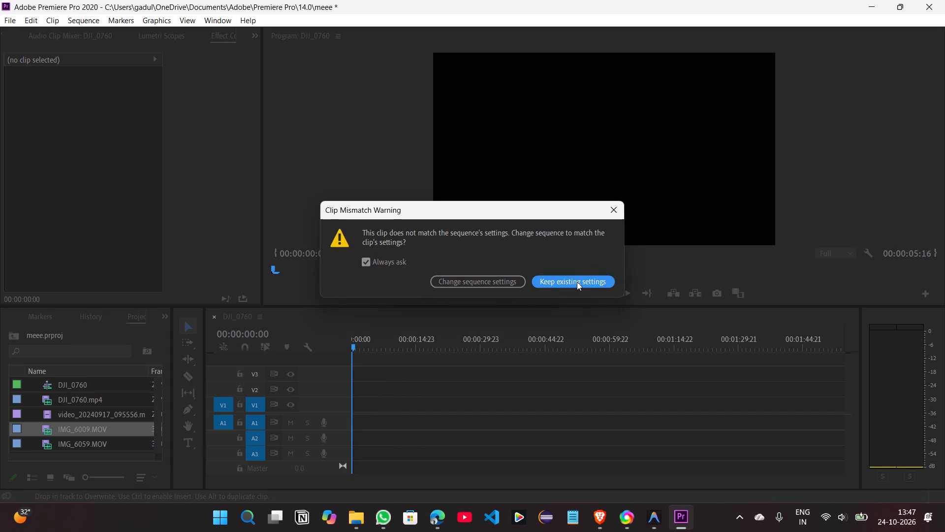
click(487, 284)
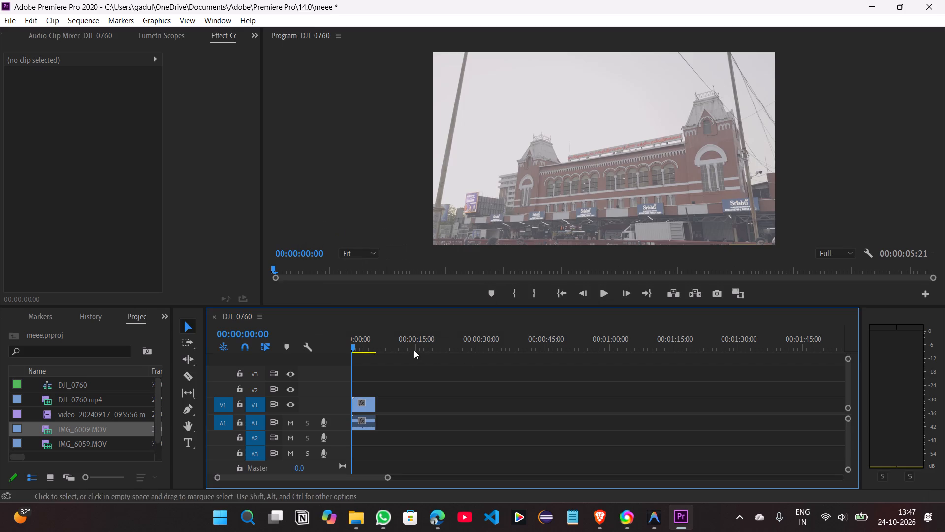
Unlink the IMG_6009.MOV clip's video and audio in the timeline and delete its audio from track A1.
click(364, 400)
right_click(364, 400)
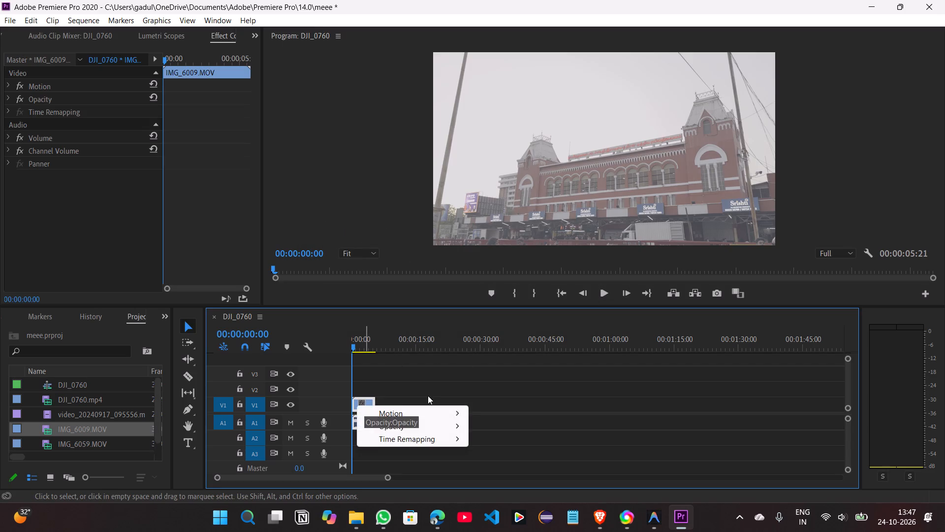
click(446, 392)
right_click(374, 422)
click(395, 448)
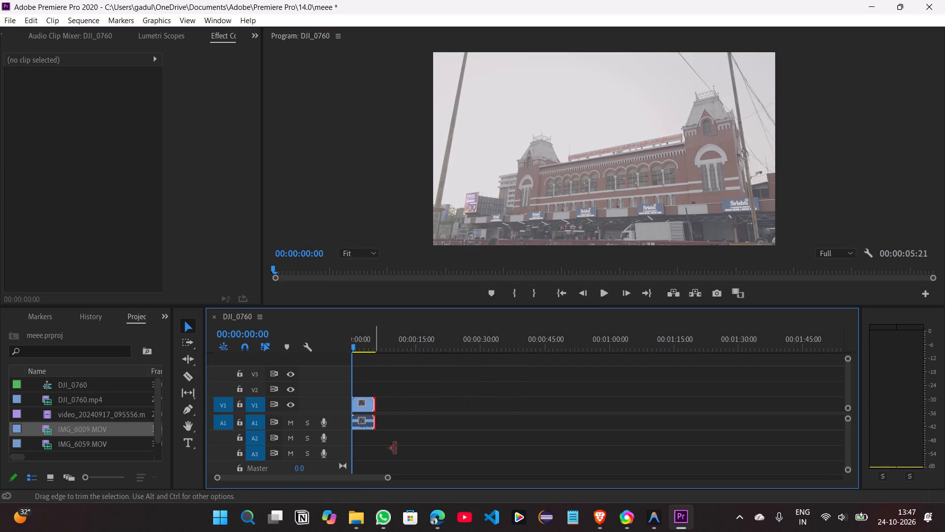
right_click(380, 434)
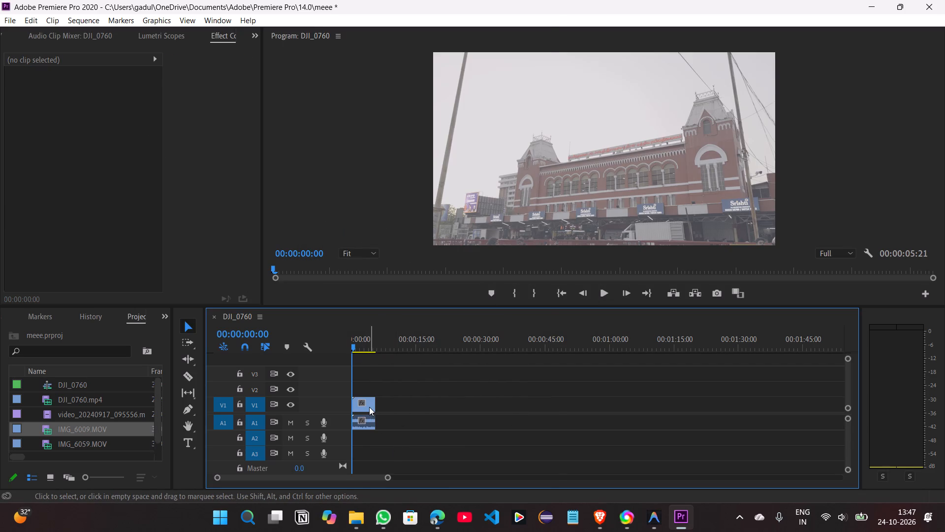
right_click(369, 407)
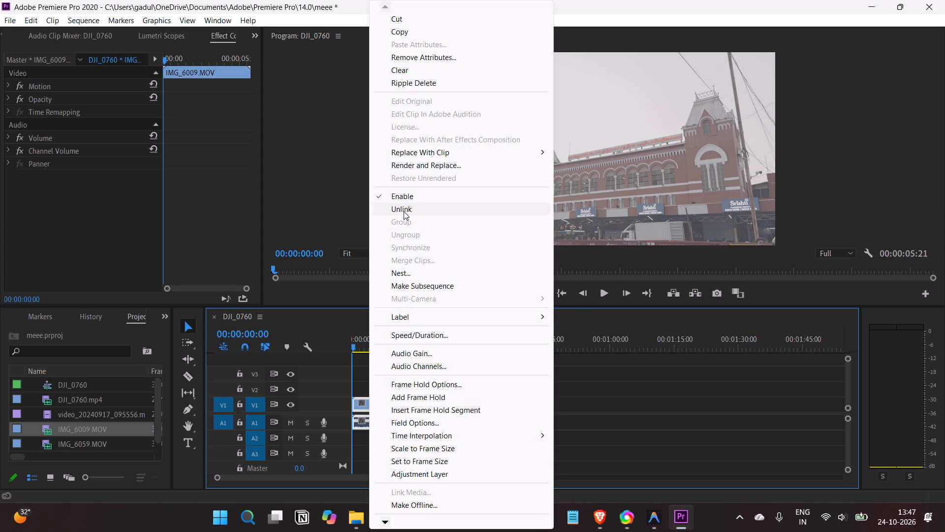
click(404, 211)
click(384, 407)
click(364, 422)
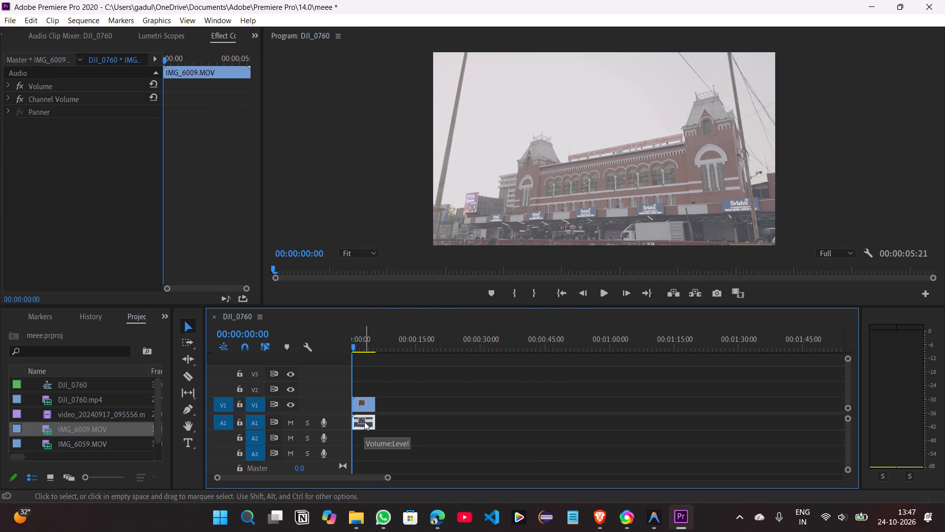
key(Delete)
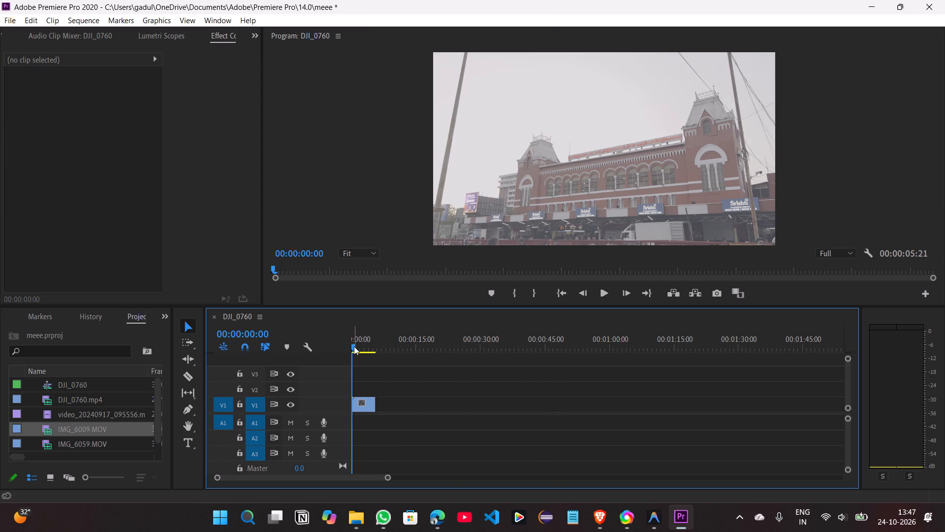
Scrub the DJI_0760 sequence to 00:00:02:00 to preview the IMG_6009.MOV clip.
drag(354, 345, 363, 350)
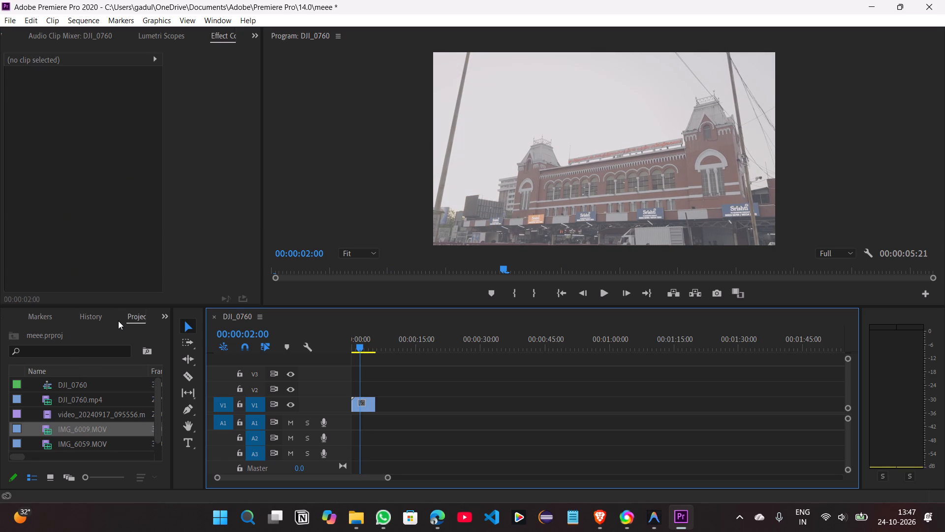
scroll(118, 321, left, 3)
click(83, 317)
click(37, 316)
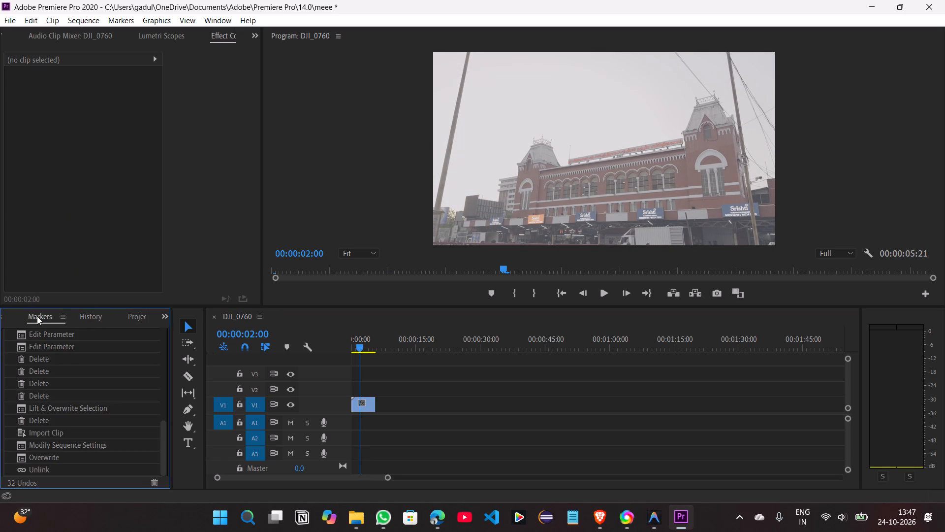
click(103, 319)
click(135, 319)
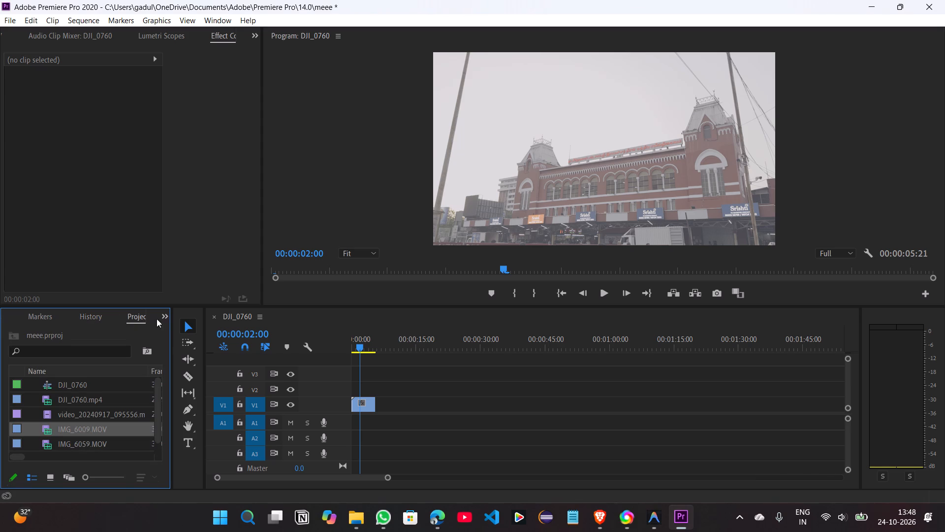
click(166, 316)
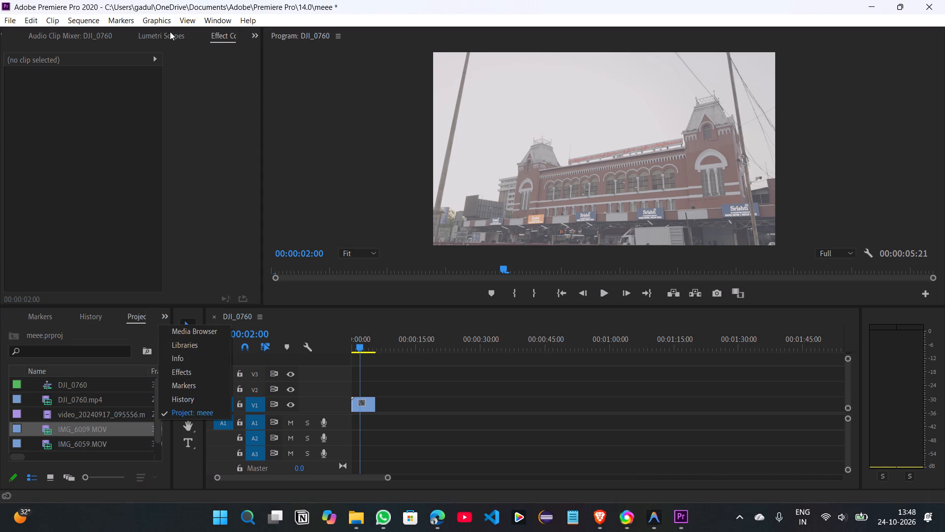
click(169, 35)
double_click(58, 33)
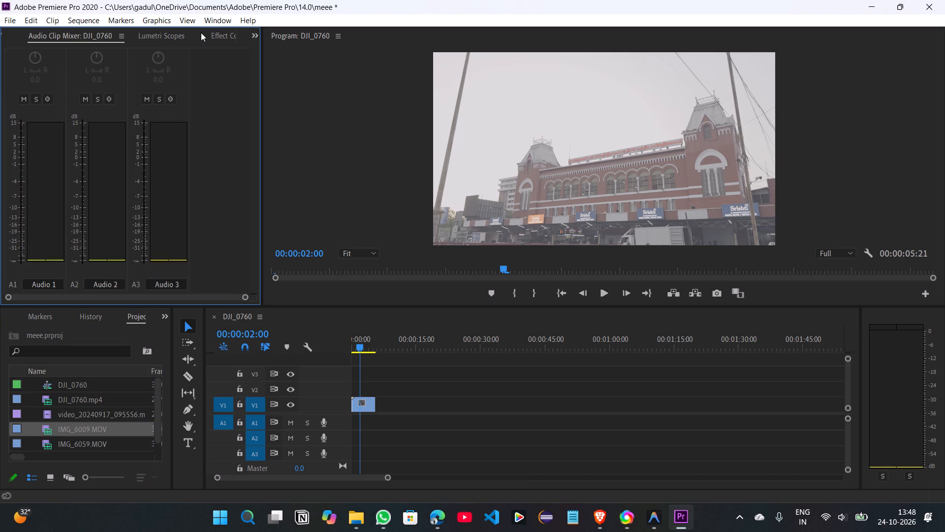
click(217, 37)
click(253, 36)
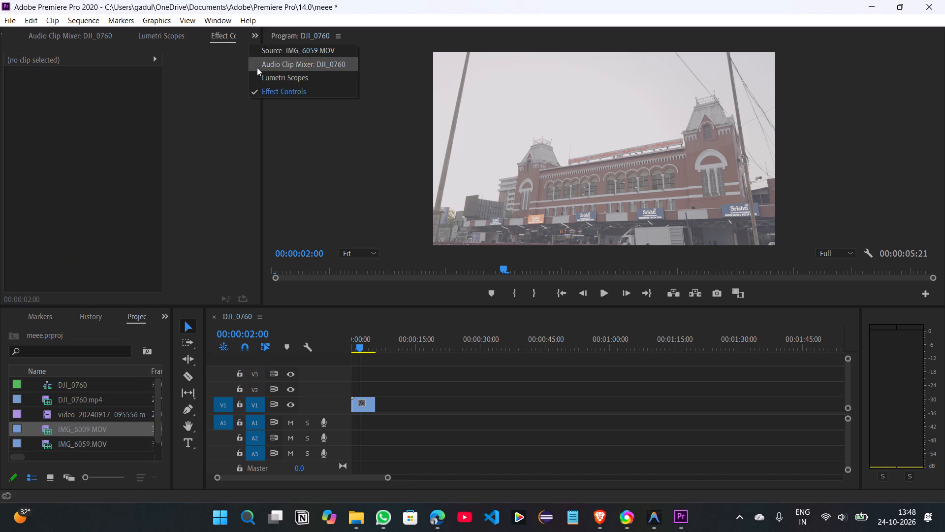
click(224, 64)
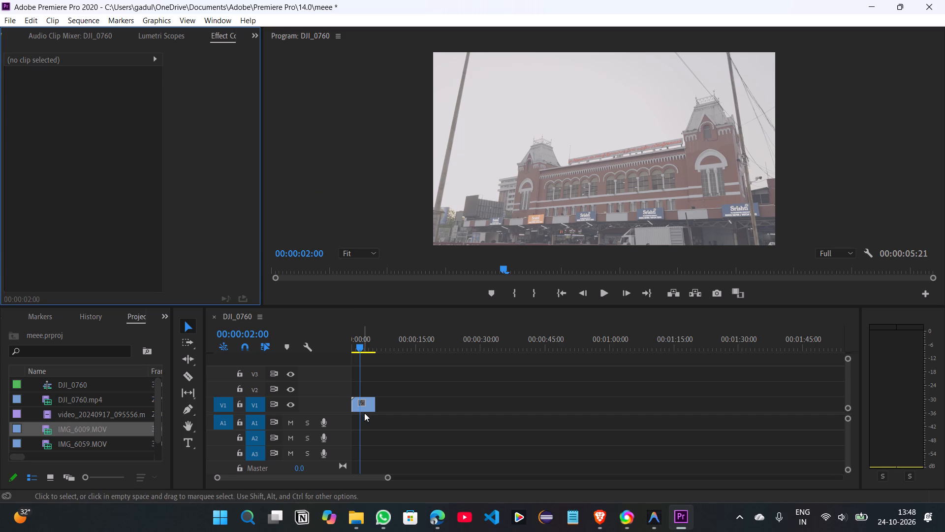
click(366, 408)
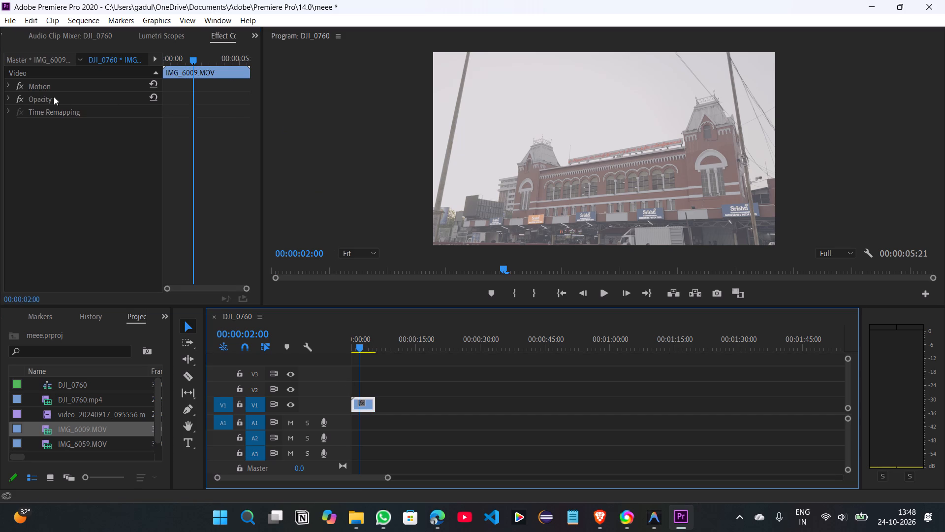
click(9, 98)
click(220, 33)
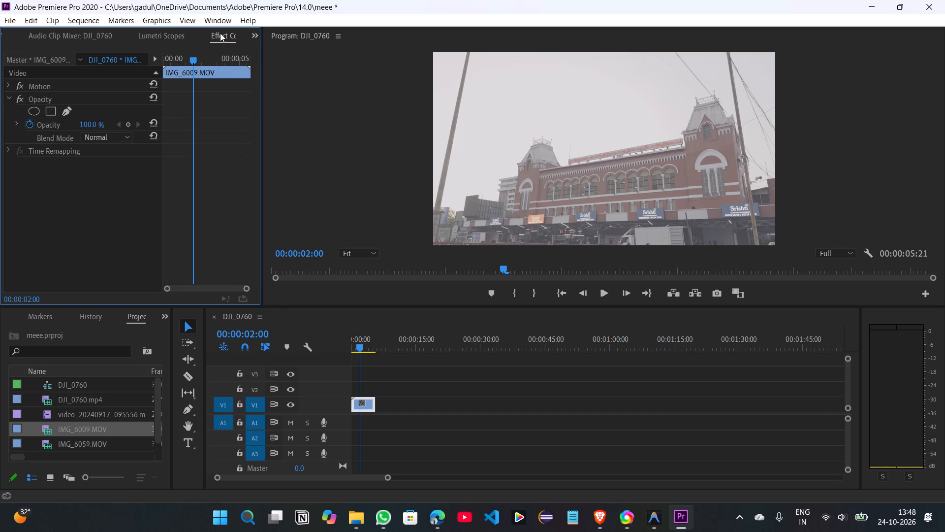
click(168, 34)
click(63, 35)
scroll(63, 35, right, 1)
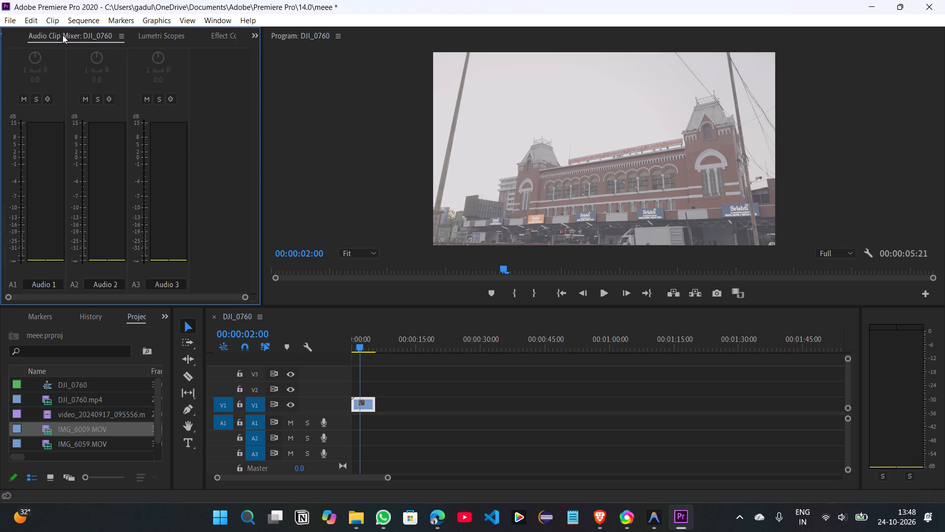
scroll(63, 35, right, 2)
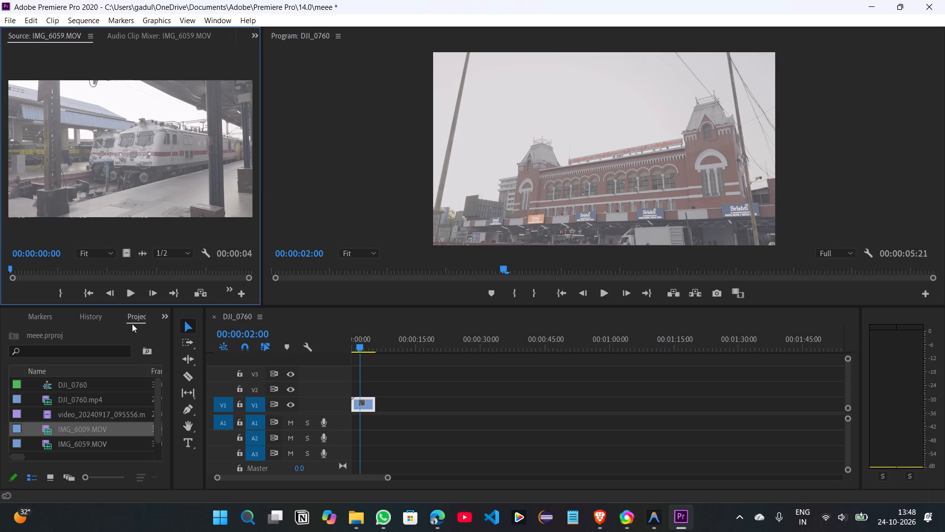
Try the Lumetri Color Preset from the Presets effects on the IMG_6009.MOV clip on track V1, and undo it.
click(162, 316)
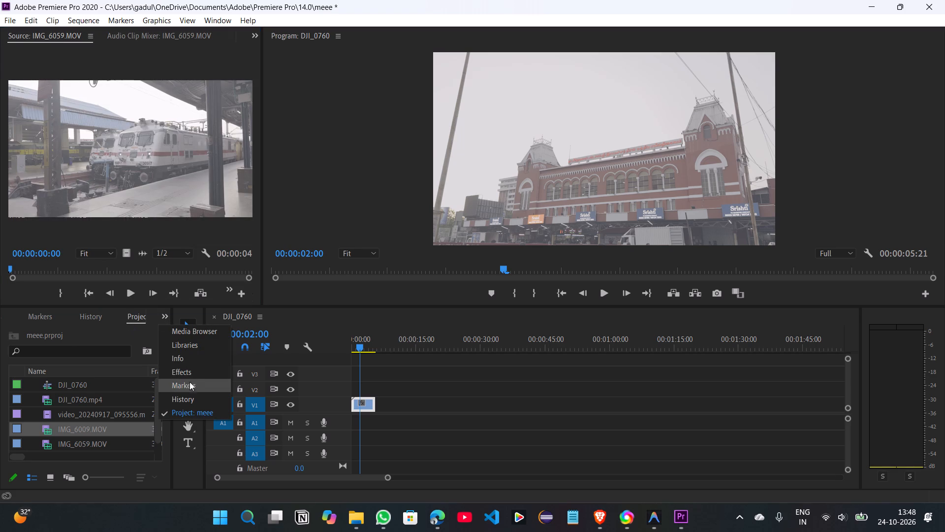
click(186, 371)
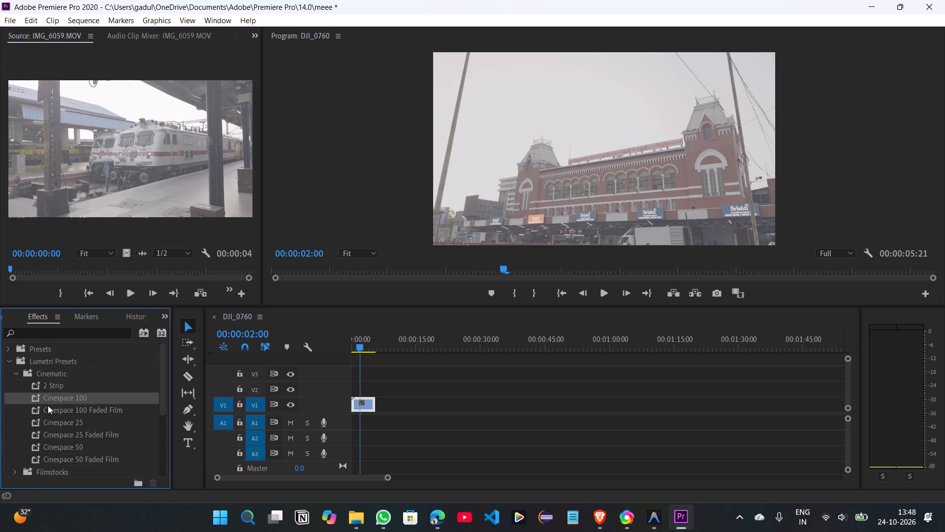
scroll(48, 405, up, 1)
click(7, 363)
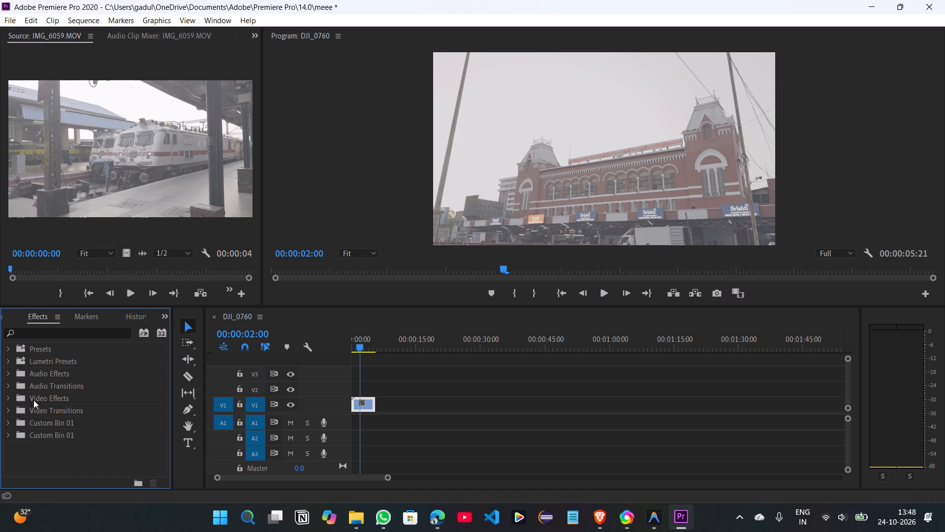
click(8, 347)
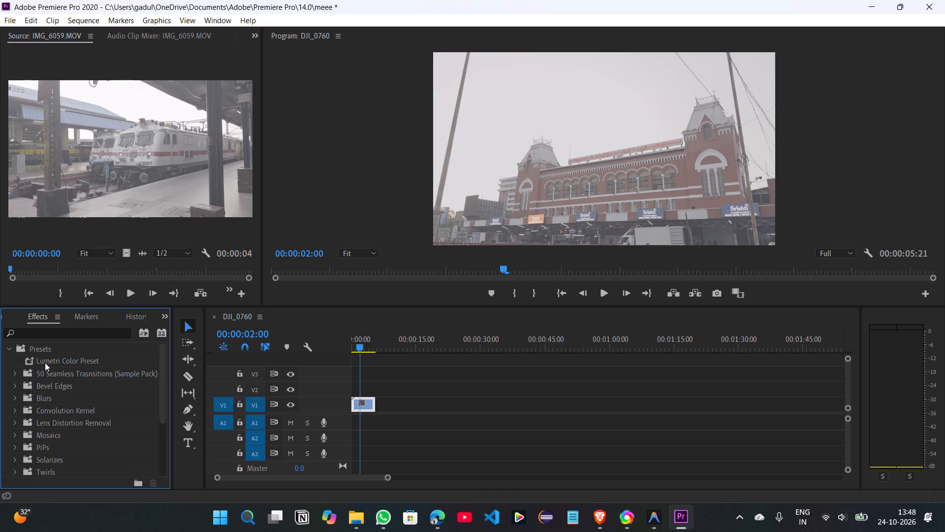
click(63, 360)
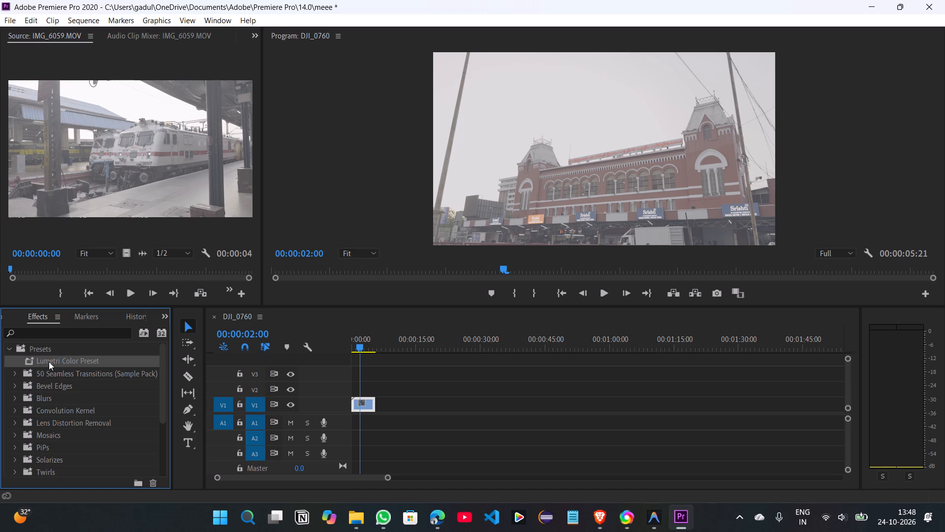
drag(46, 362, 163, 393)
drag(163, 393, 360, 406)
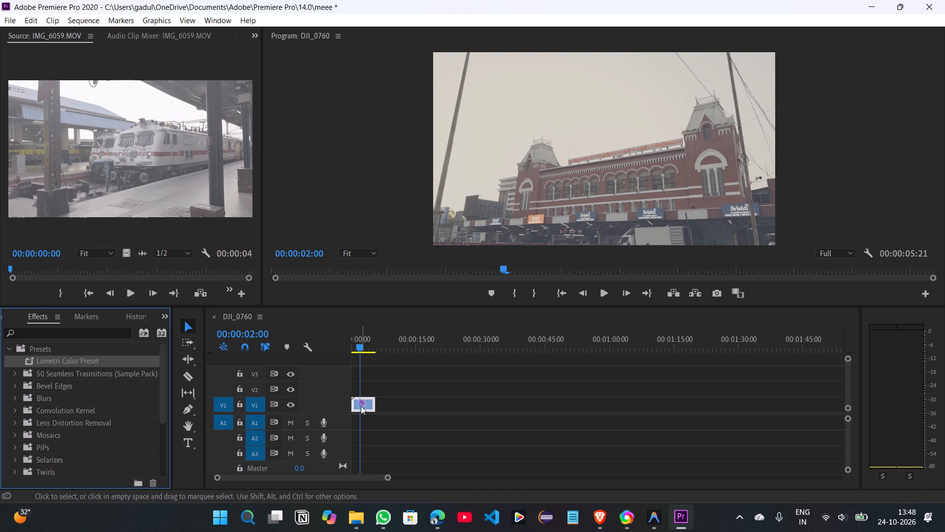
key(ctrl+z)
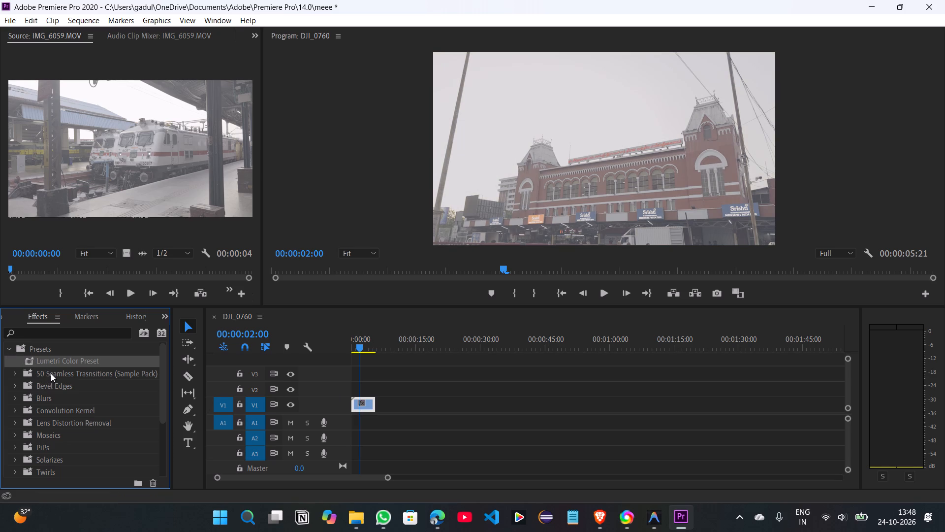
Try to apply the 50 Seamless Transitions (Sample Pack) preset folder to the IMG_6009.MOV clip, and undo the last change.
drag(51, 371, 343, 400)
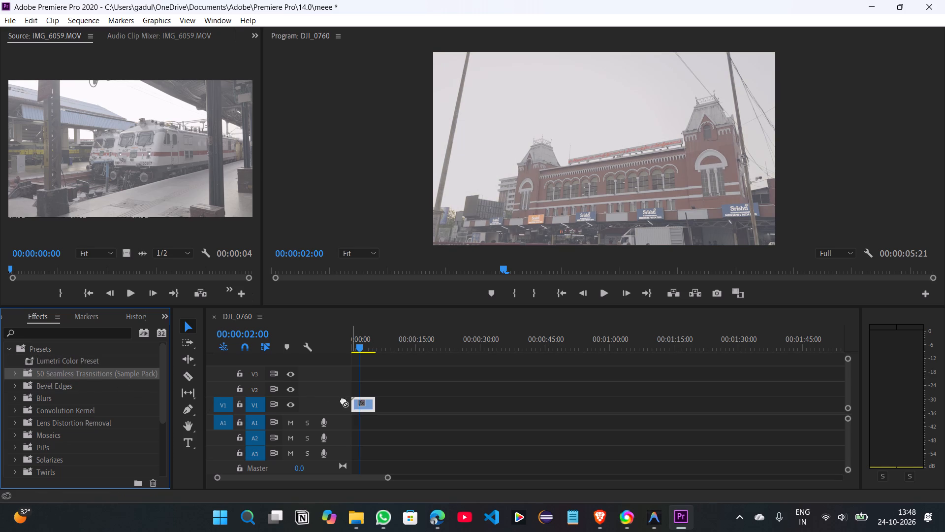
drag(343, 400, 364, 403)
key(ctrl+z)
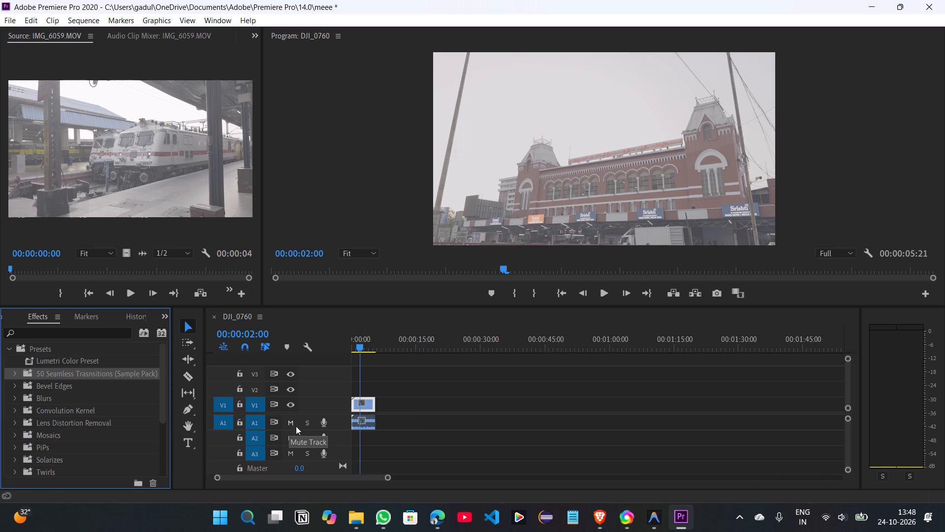
Delete the IMG_6009.MOV clip's audio from track A1 again.
click(374, 422)
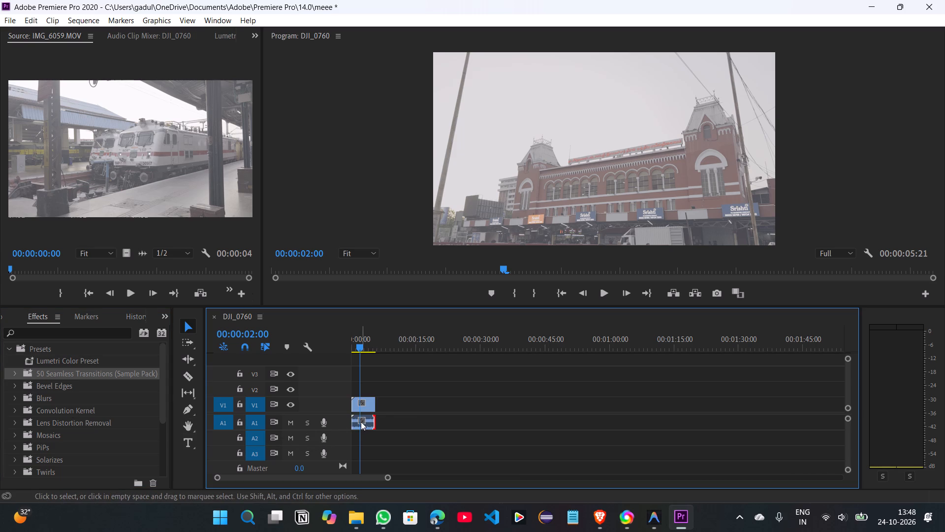
click(361, 422)
key(Delete)
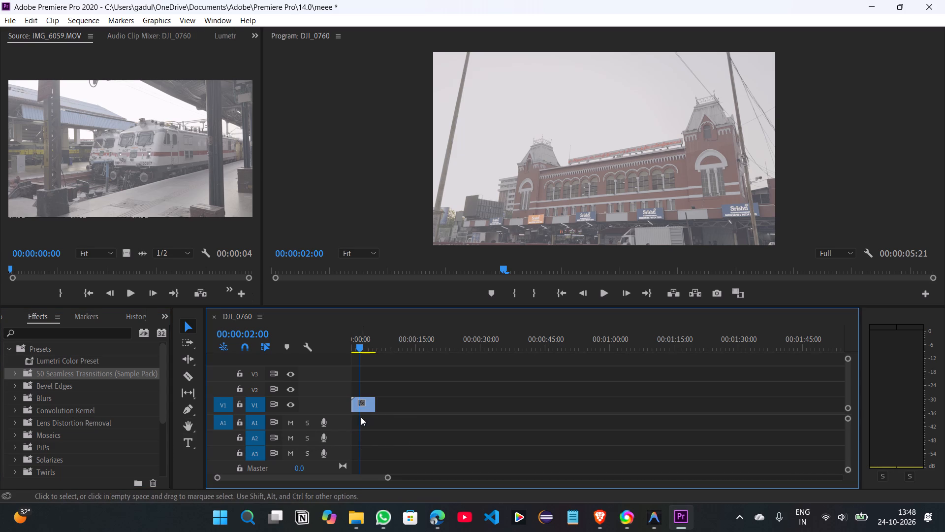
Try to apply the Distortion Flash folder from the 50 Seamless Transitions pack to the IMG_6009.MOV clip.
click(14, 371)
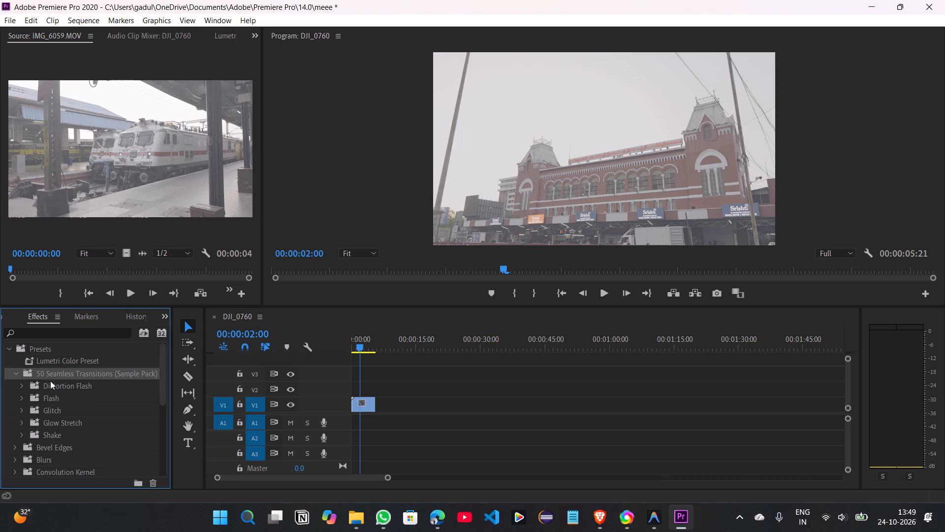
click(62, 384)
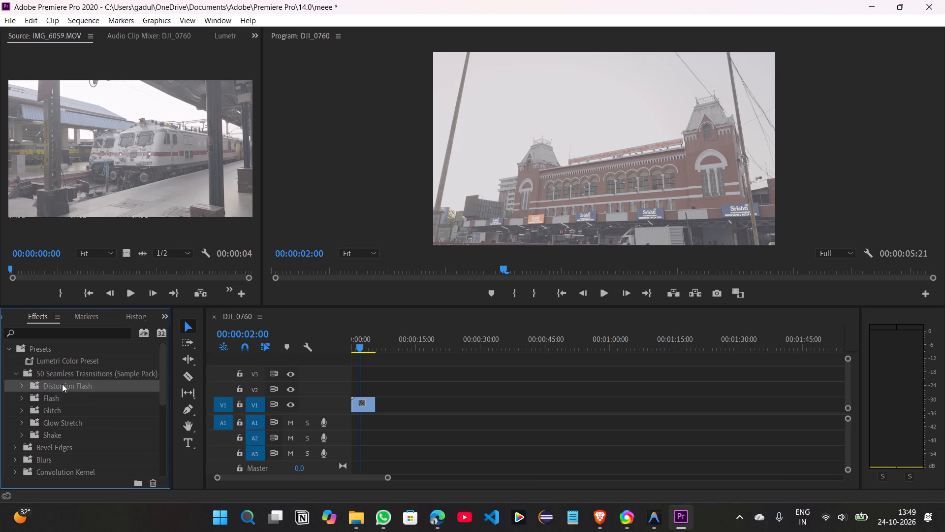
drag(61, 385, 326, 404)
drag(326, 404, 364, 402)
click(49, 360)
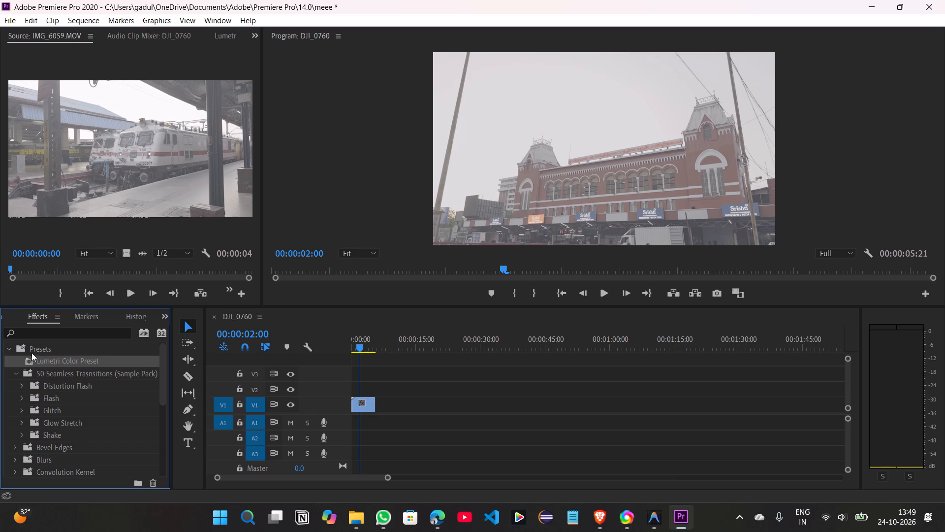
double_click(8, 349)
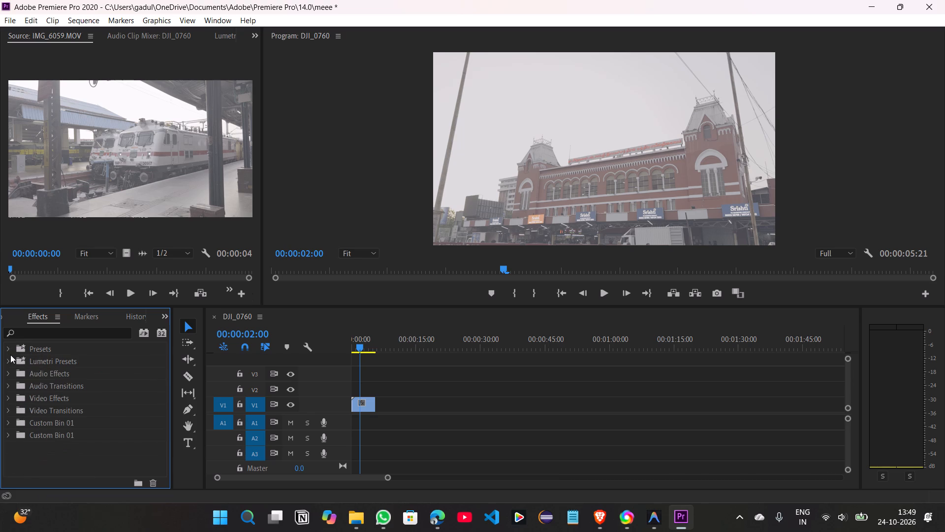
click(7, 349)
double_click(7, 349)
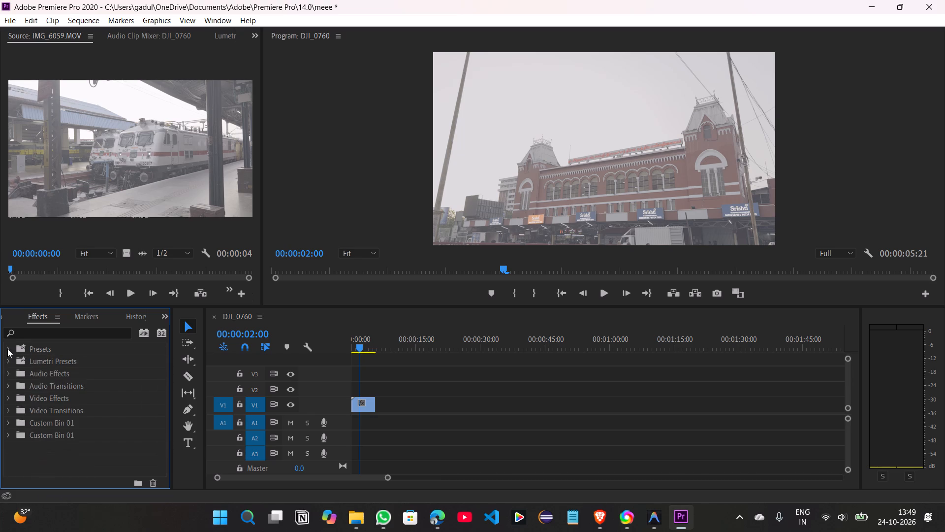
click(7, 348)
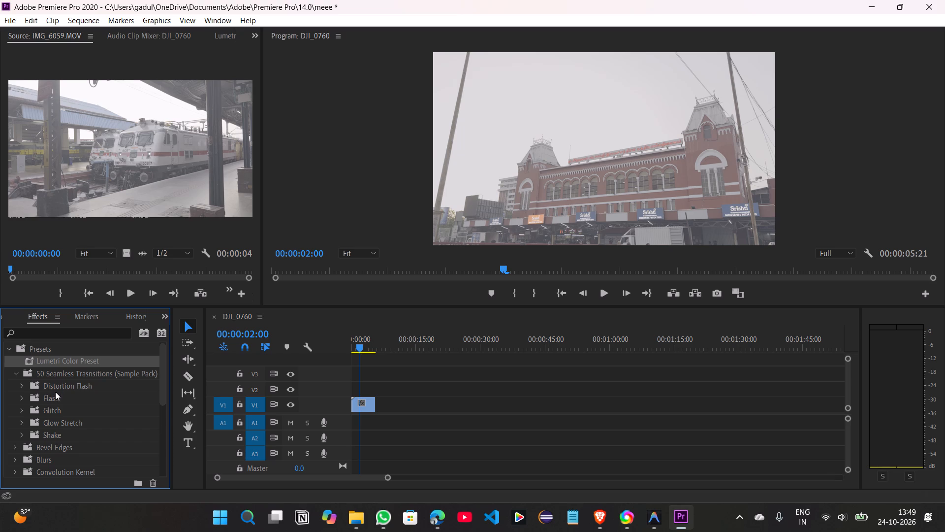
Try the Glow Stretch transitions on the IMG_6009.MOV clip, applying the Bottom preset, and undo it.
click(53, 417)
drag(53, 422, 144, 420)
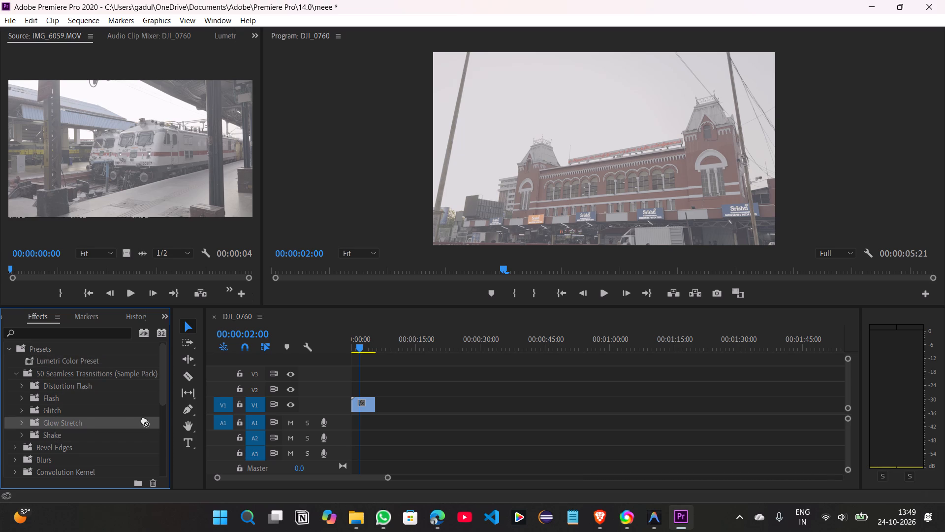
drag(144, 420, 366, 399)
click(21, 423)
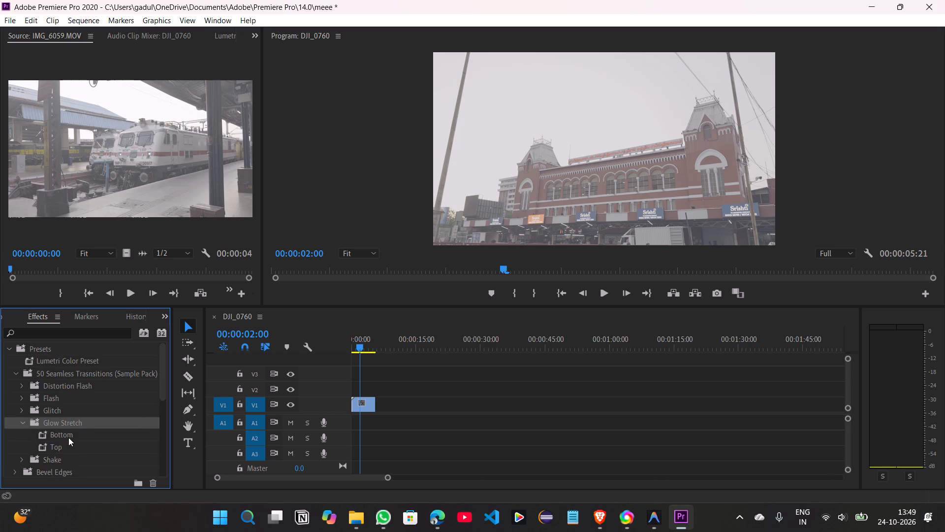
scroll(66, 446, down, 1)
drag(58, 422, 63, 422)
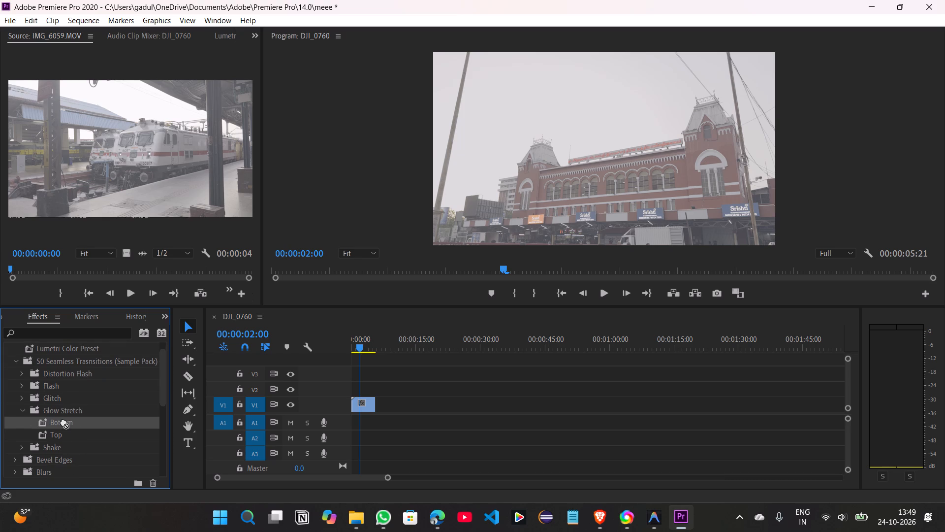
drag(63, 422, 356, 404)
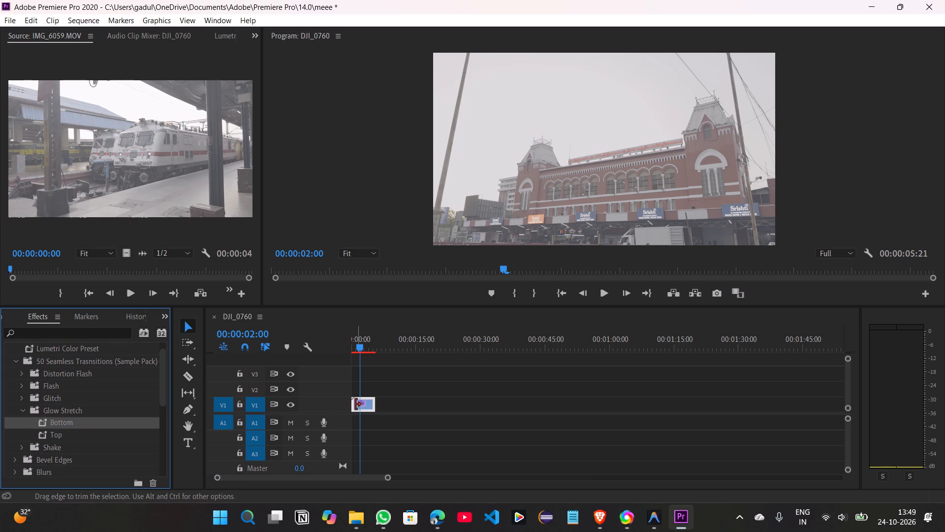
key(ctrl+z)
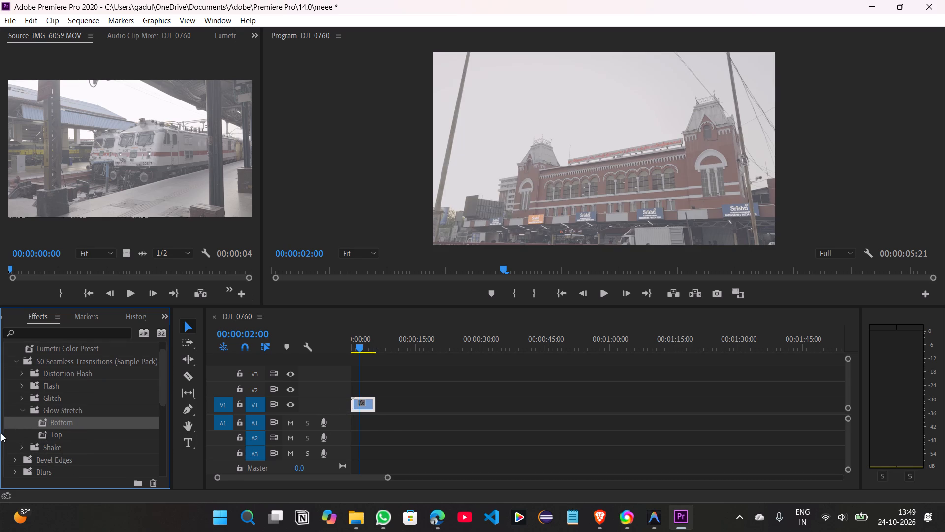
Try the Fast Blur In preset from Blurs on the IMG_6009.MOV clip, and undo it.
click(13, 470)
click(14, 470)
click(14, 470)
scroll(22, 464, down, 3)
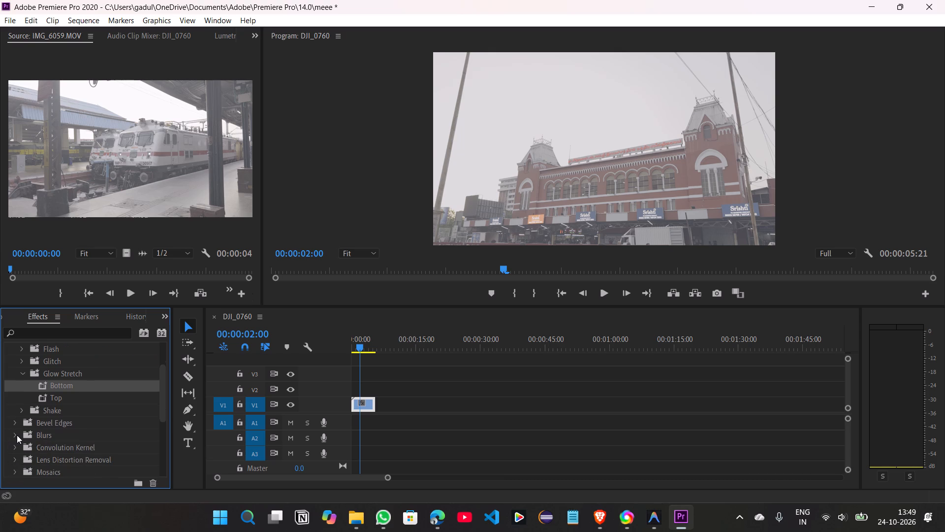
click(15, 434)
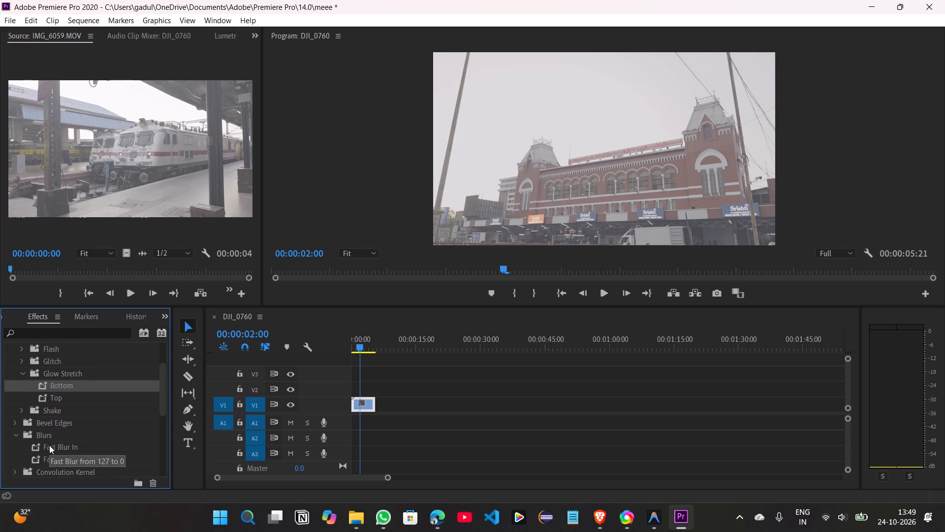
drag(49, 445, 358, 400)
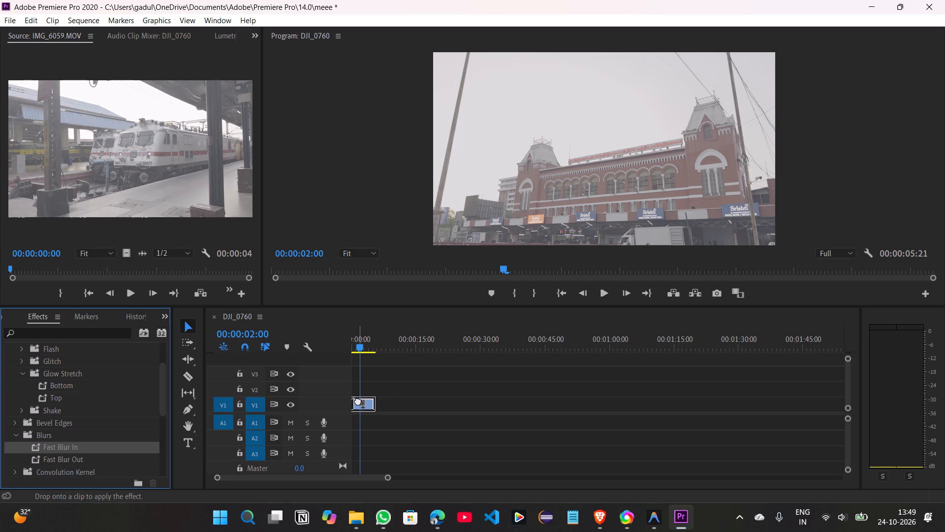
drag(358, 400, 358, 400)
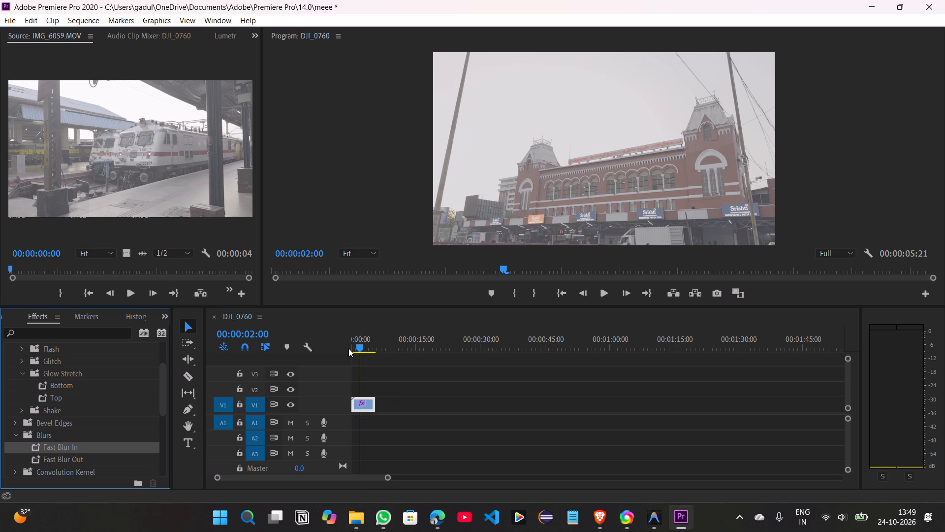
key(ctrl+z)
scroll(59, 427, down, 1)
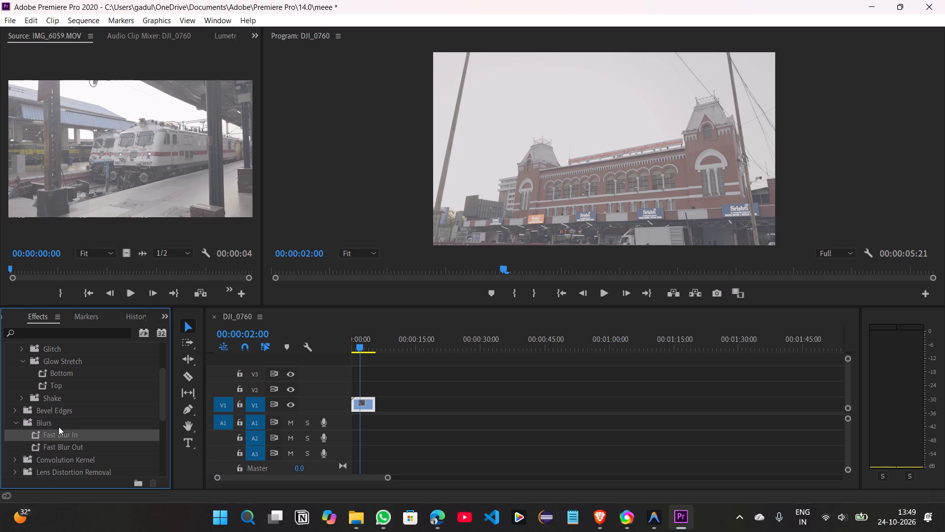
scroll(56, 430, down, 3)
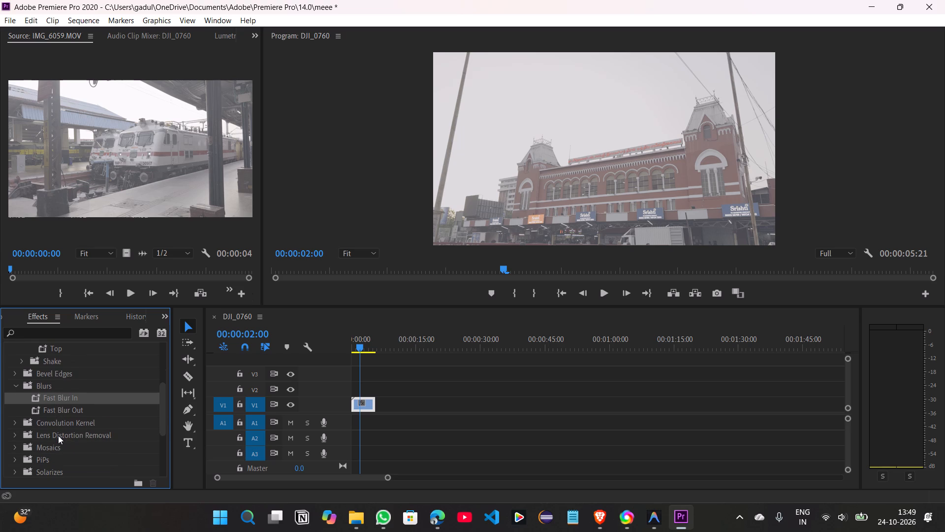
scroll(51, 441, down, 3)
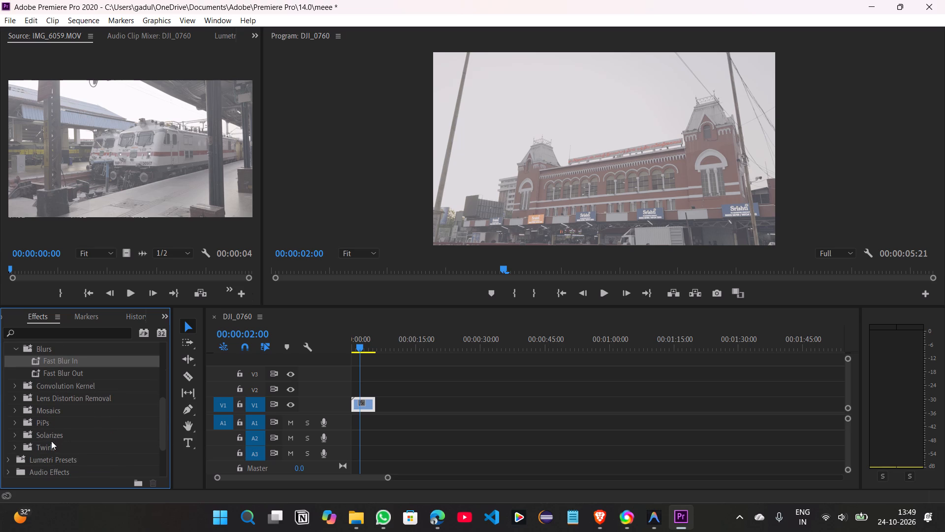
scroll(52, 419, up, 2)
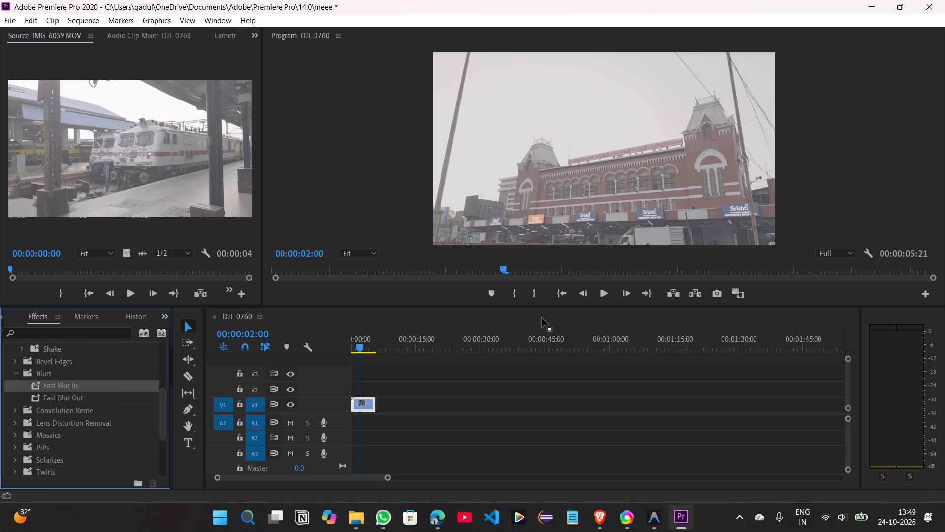
Examine the Lumetri Scopes at 00:00:01:22 and the IMG_6009.MOV clip's effect settings, collapsing its Opacity properties.
click(362, 348)
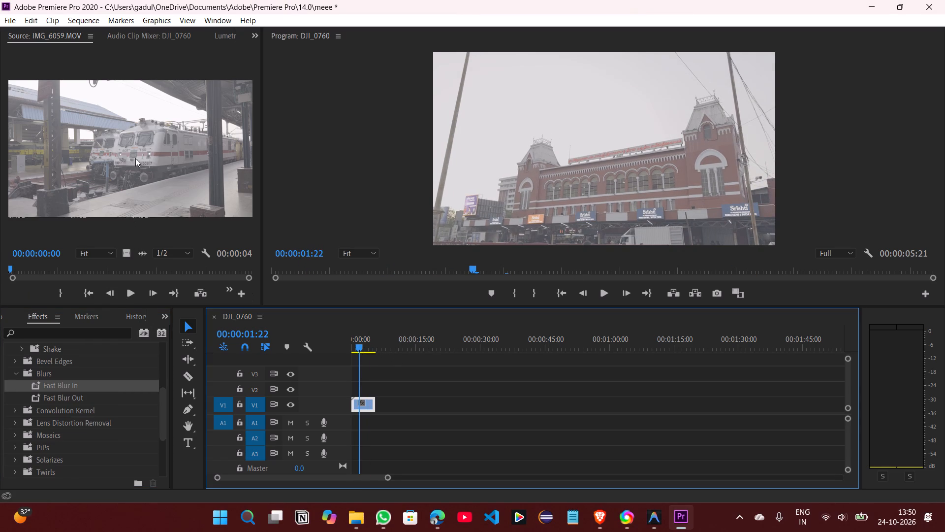
click(225, 33)
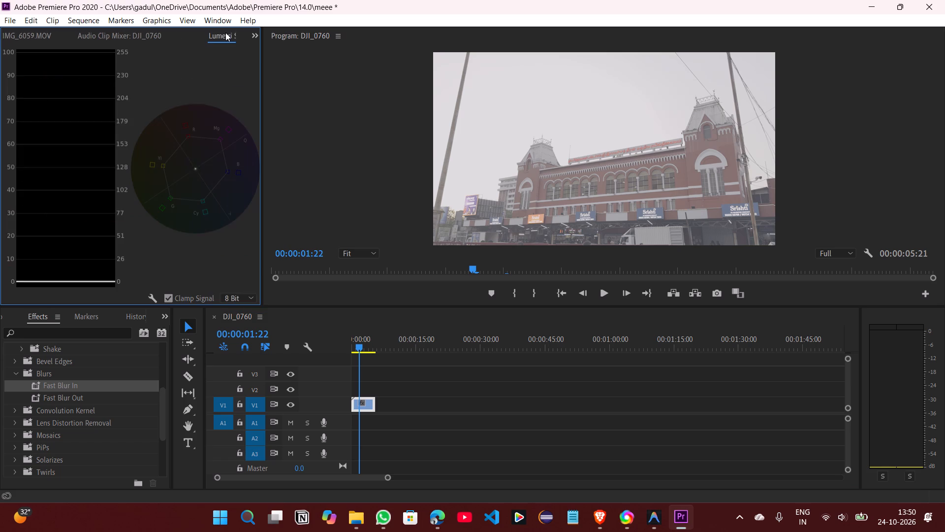
click(255, 34)
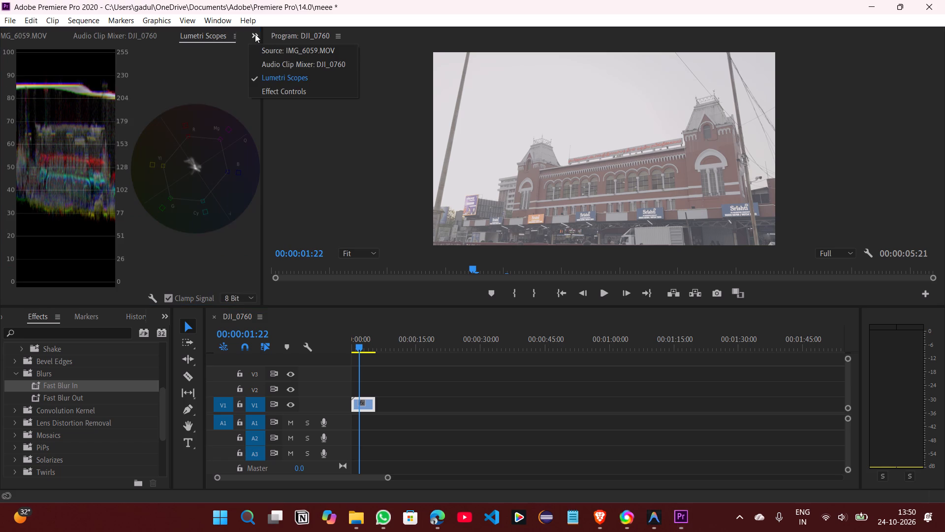
click(271, 89)
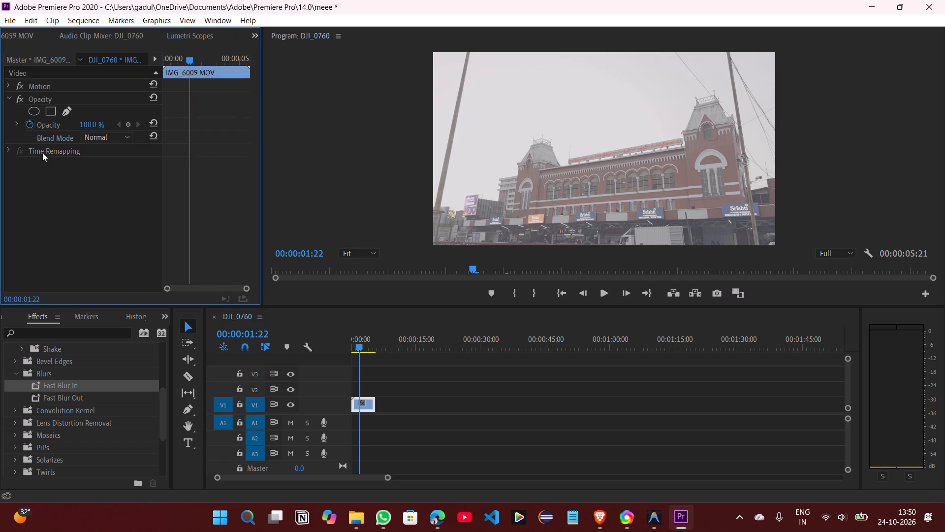
click(7, 96)
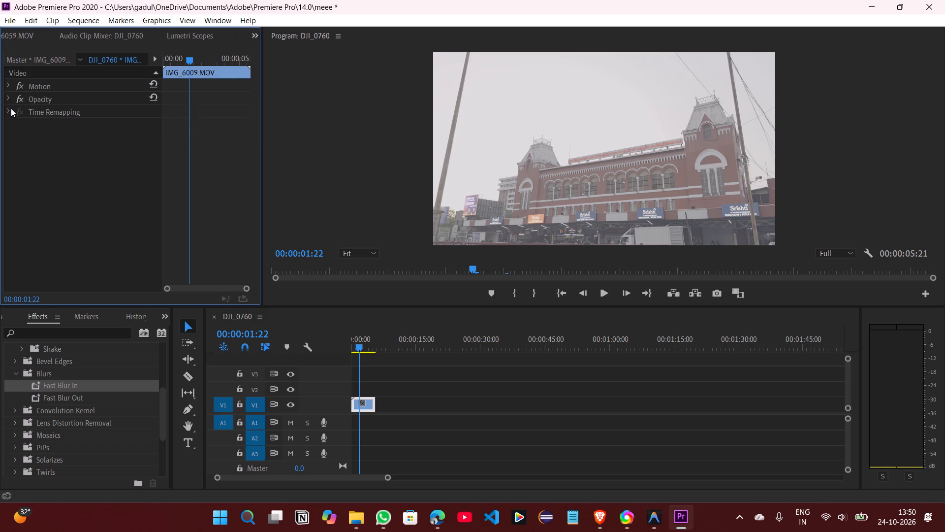
click(11, 108)
click(11, 108)
Reorder the panel group so that History comes before Markers, and return to the effects list.
click(137, 314)
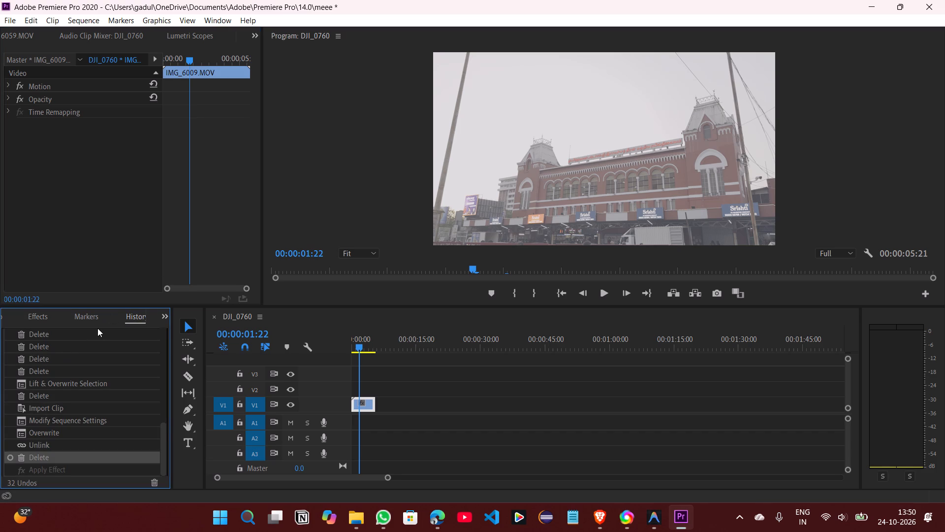
drag(125, 316, 90, 321)
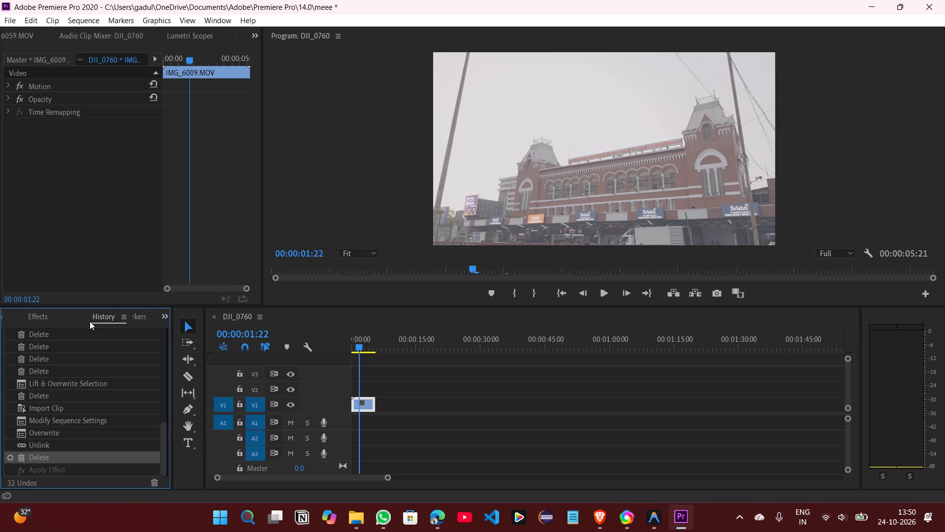
click(95, 321)
click(136, 317)
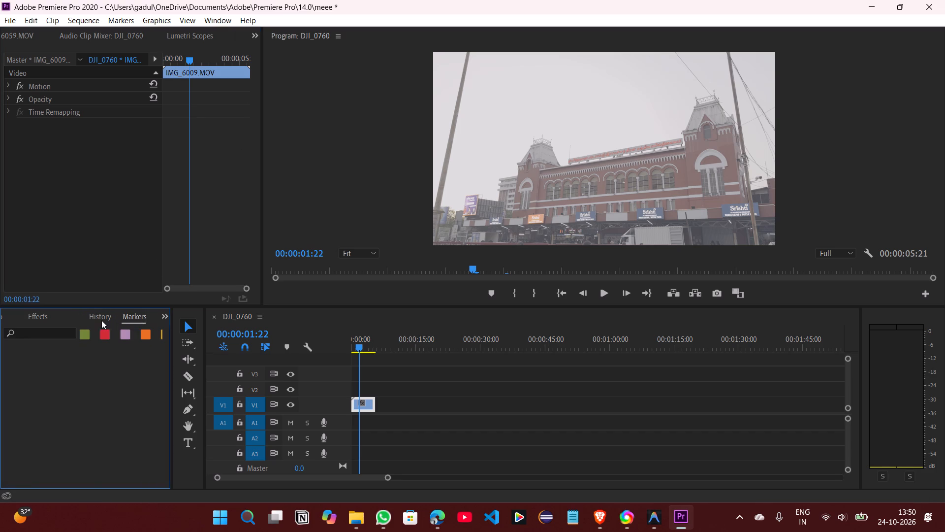
click(46, 316)
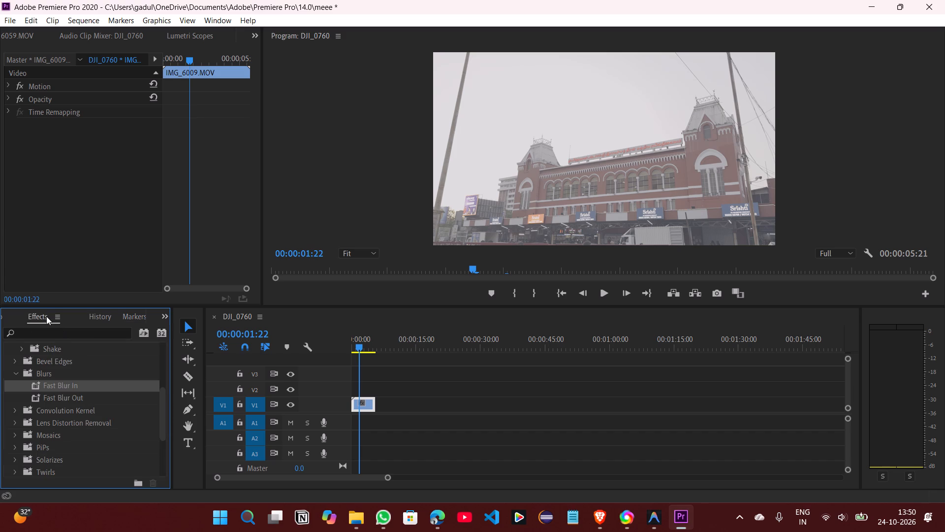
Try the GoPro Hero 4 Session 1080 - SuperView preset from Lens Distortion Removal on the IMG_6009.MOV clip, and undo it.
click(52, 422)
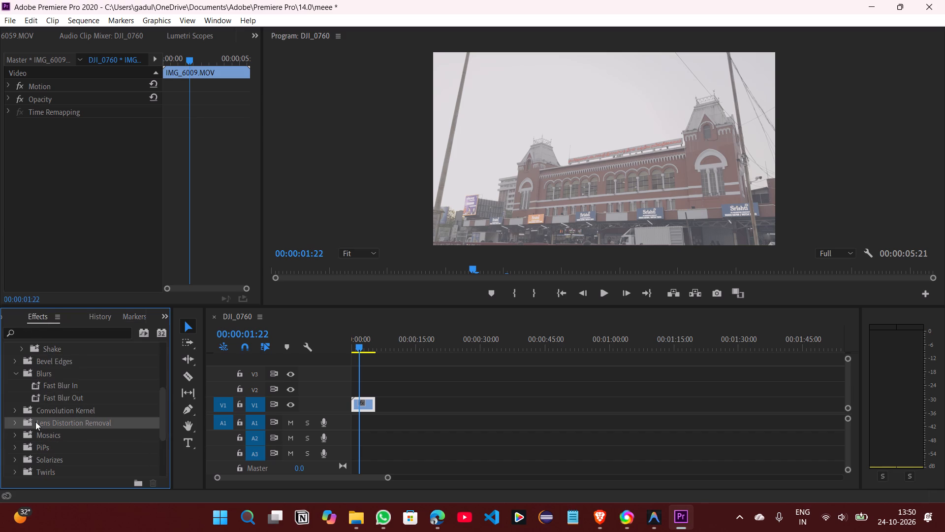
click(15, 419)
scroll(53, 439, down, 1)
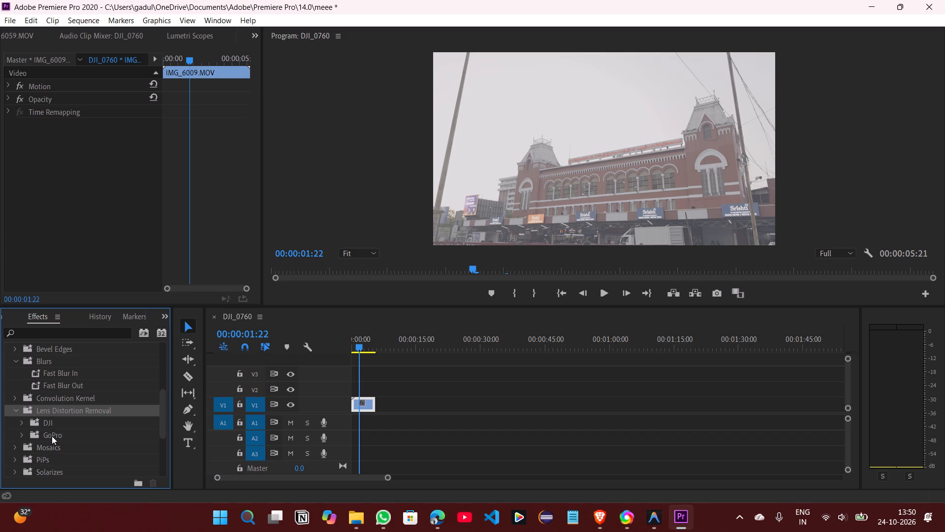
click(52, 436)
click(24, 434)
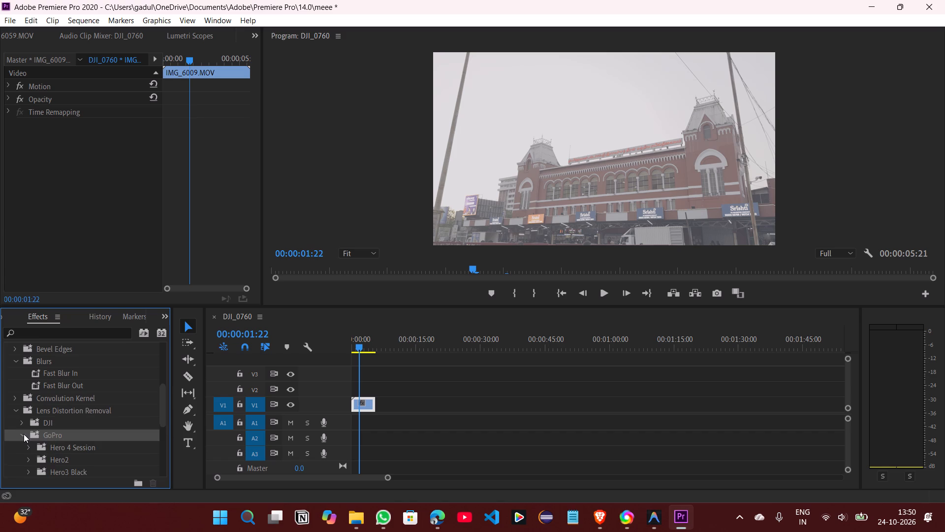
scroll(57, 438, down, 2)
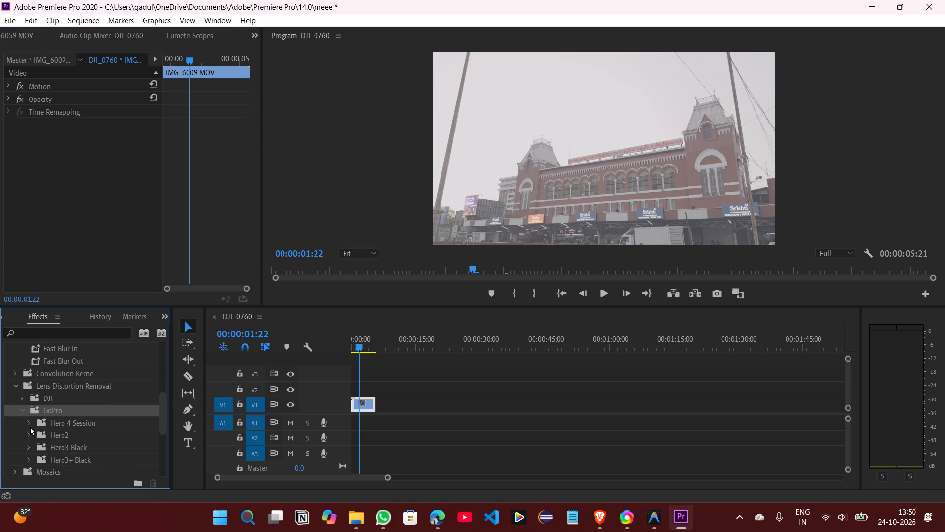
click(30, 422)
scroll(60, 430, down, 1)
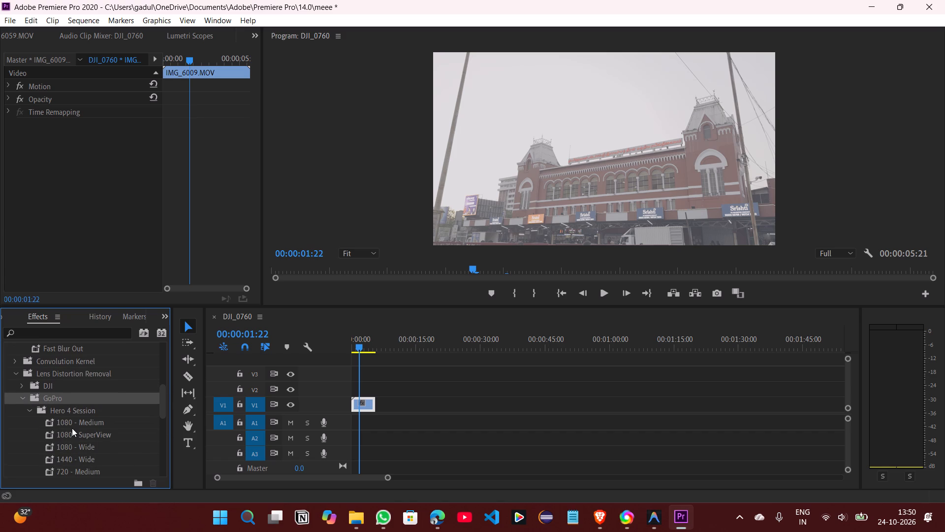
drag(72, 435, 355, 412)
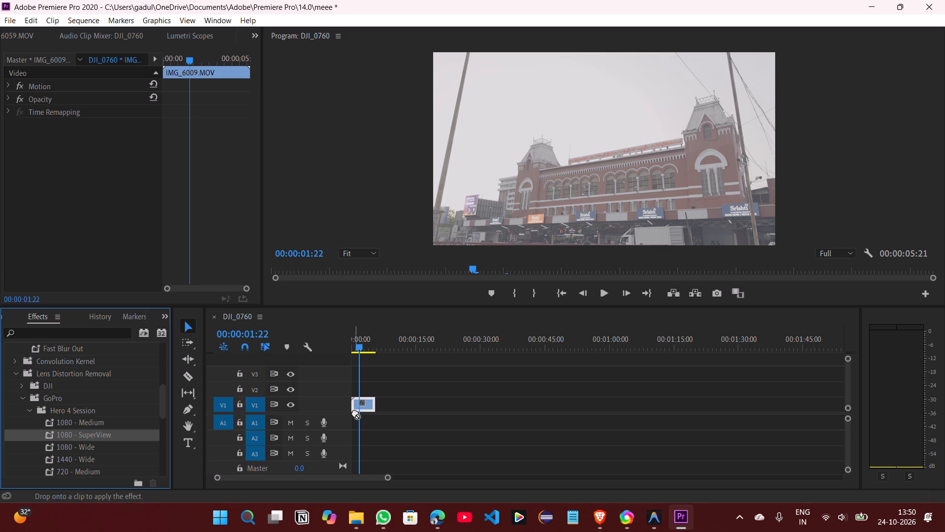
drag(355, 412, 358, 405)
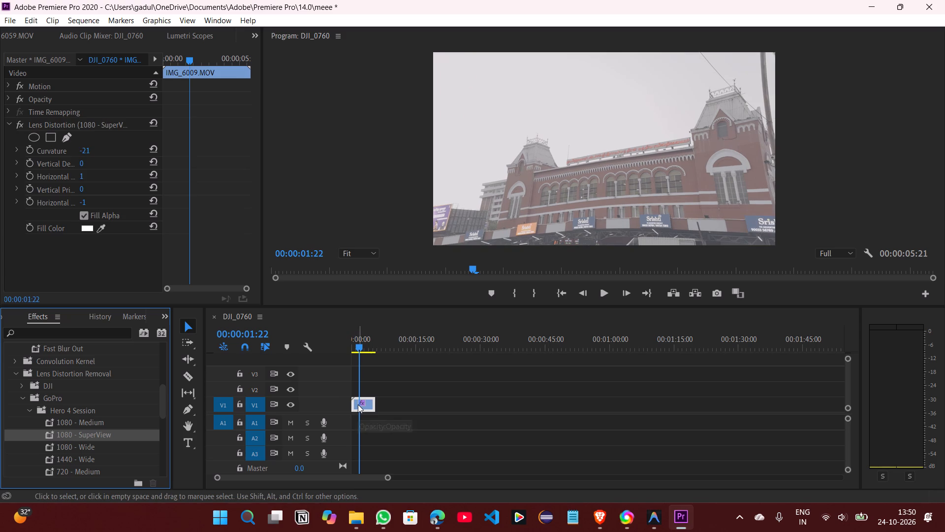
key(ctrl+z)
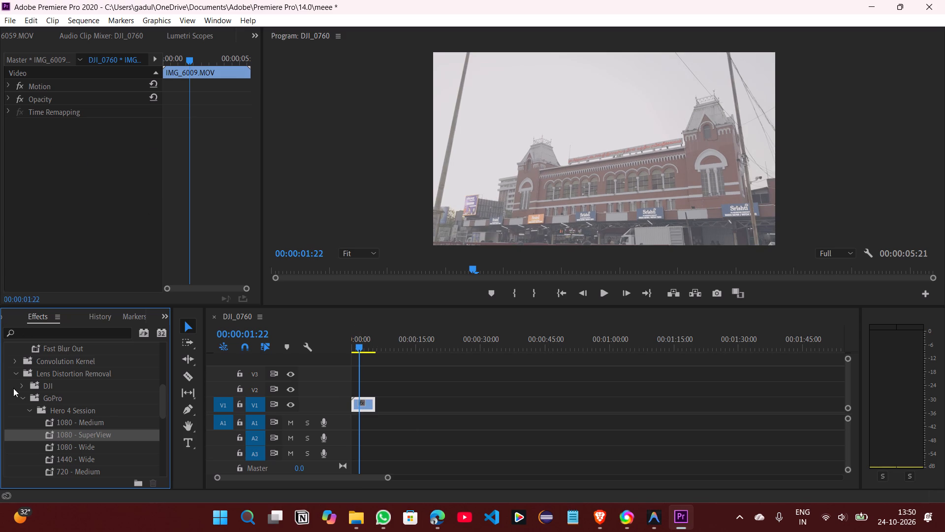
Collapse the open Blurs, Lens Distortion Removal, Glow Stretch and 50 Seamless Transitions folders, and the whole Presets folder.
scroll(19, 394, up, 3)
scroll(0, 529, up, 4)
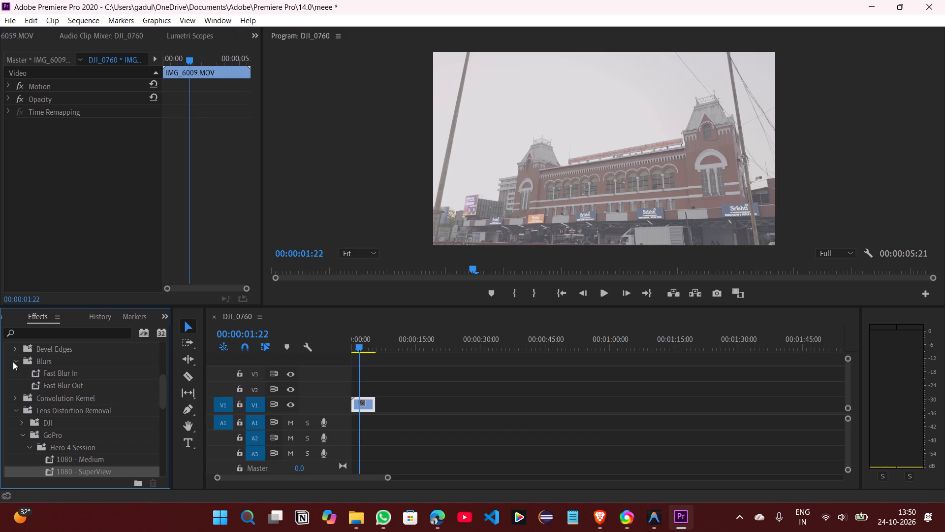
double_click(15, 361)
click(12, 360)
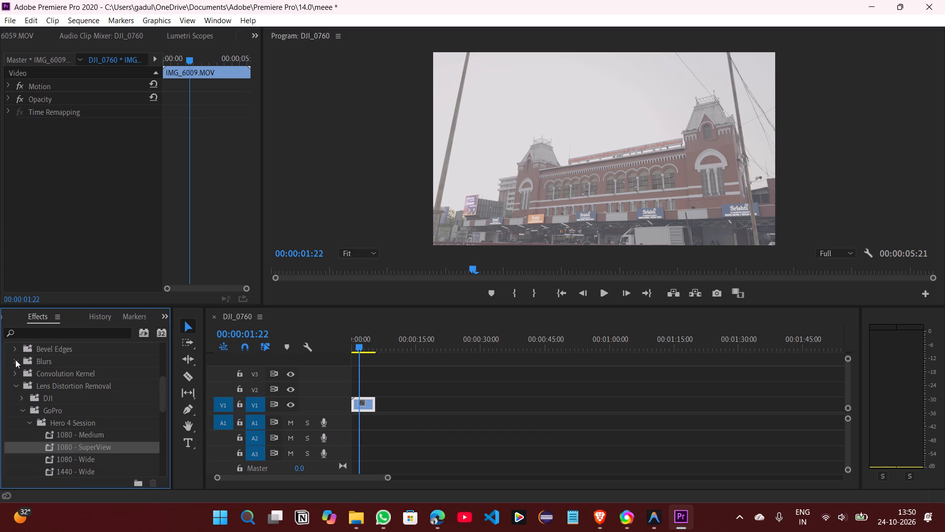
click(15, 360)
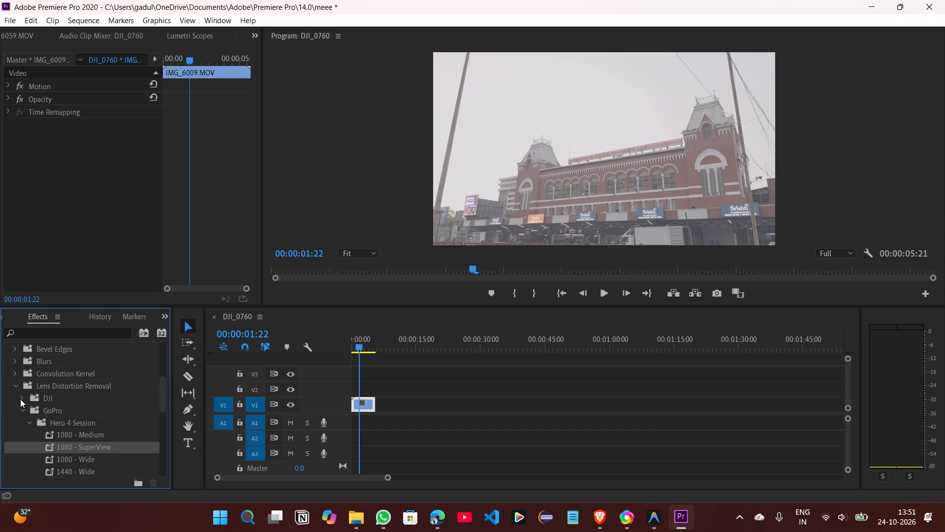
click(20, 399)
click(15, 382)
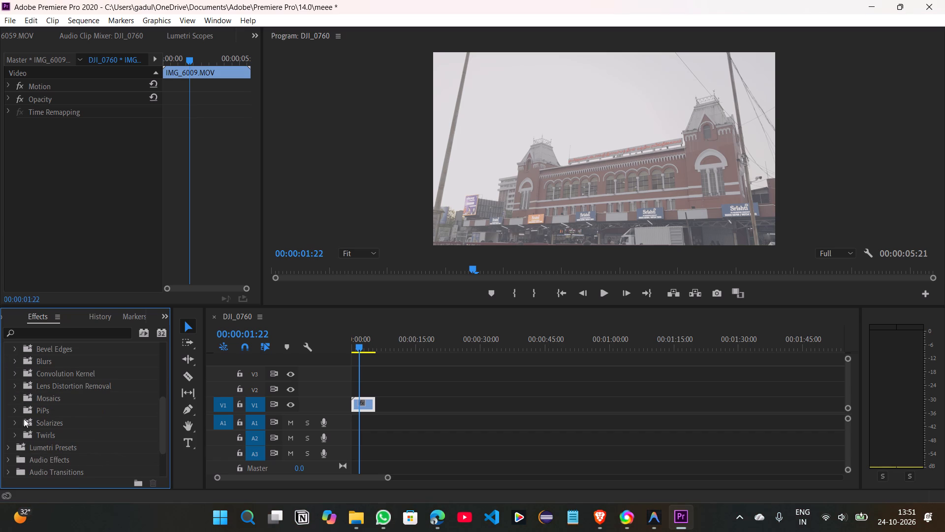
scroll(22, 416, up, 4)
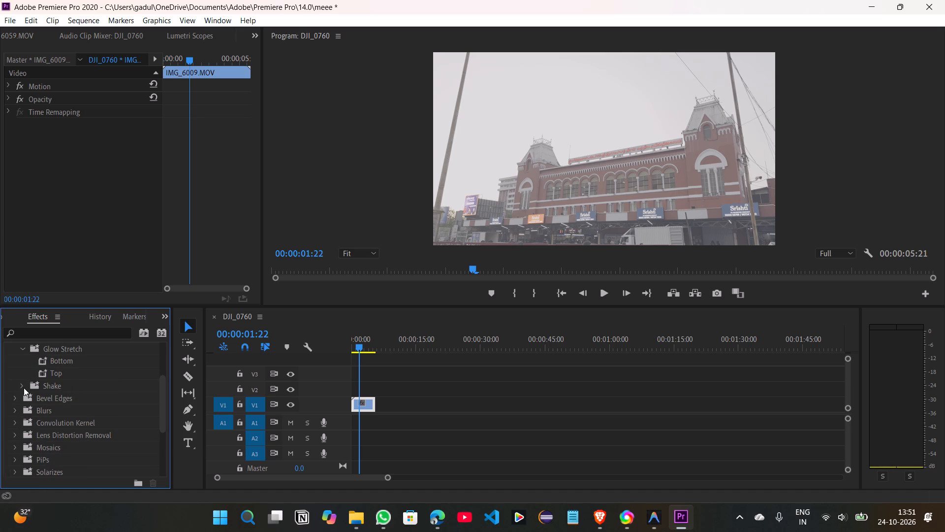
click(22, 385)
click(20, 383)
scroll(17, 385, up, 1)
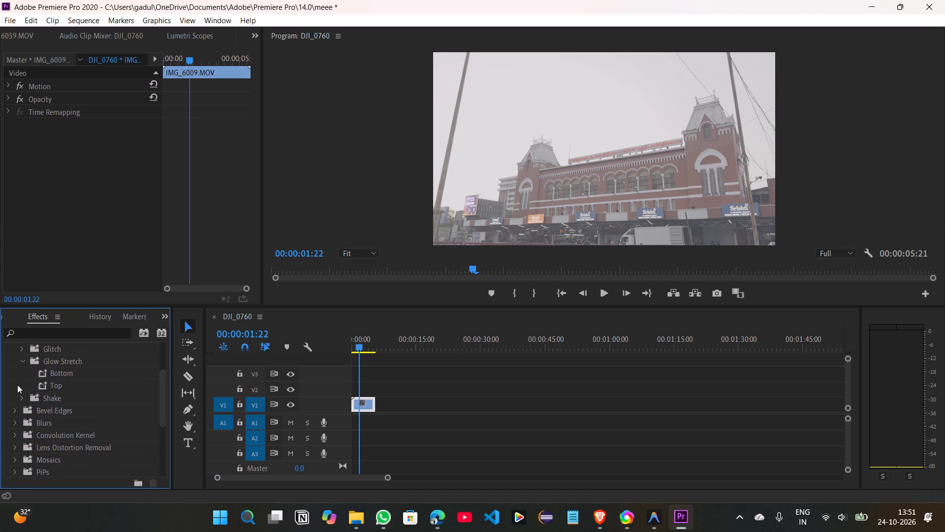
scroll(17, 385, up, 1)
click(23, 370)
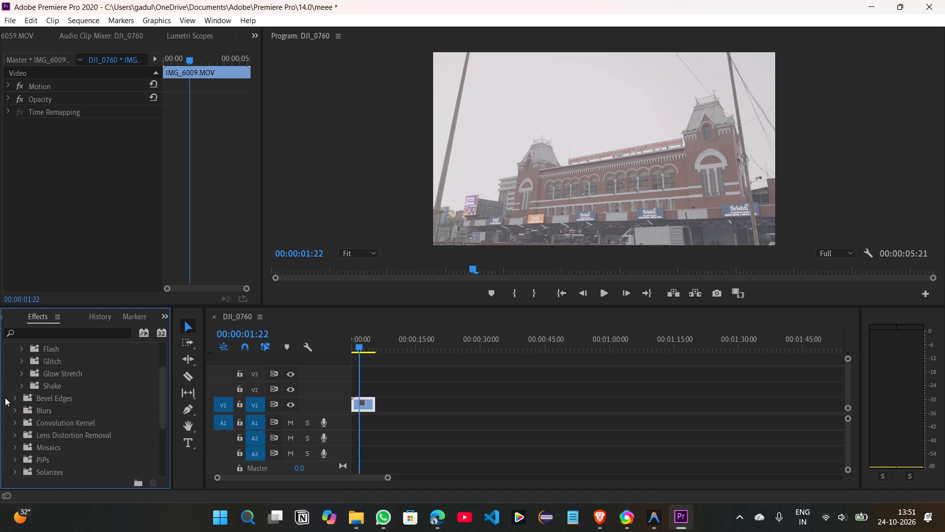
scroll(5, 398, up, 4)
click(17, 374)
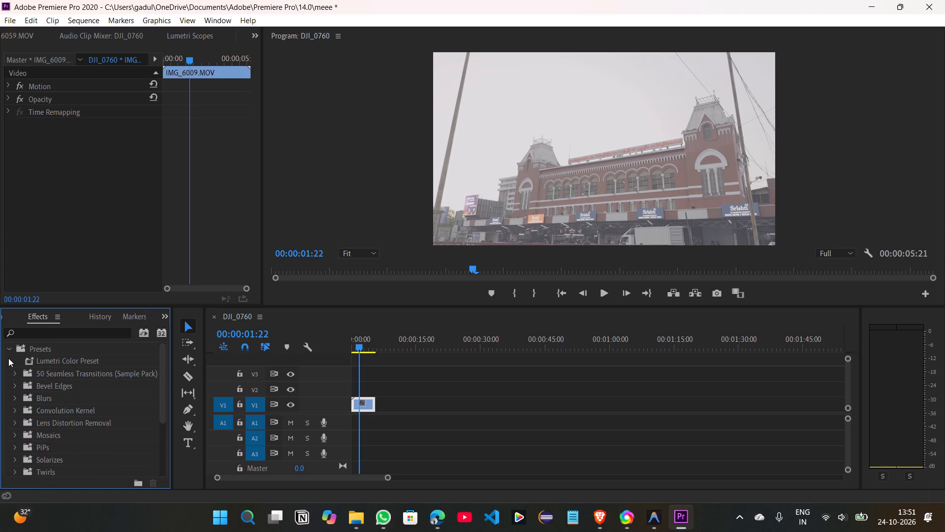
click(10, 344)
scroll(11, 382, up, 1)
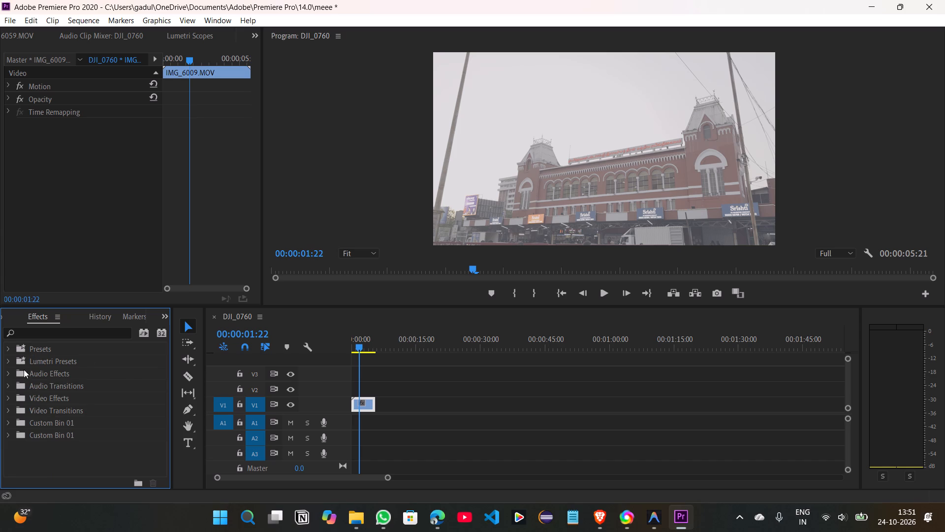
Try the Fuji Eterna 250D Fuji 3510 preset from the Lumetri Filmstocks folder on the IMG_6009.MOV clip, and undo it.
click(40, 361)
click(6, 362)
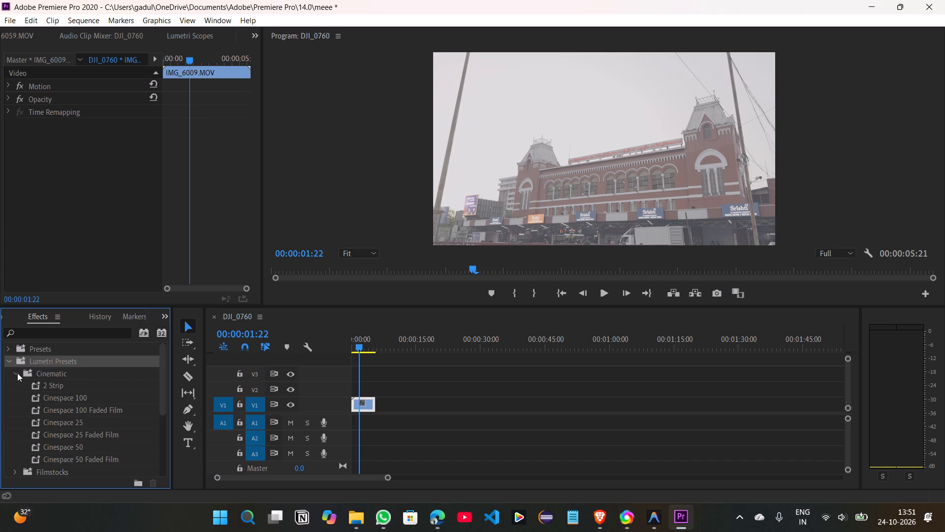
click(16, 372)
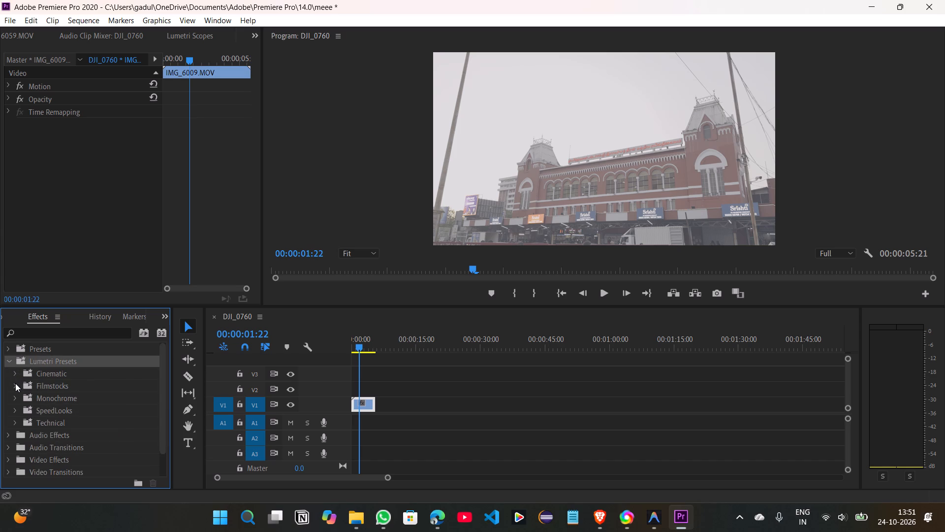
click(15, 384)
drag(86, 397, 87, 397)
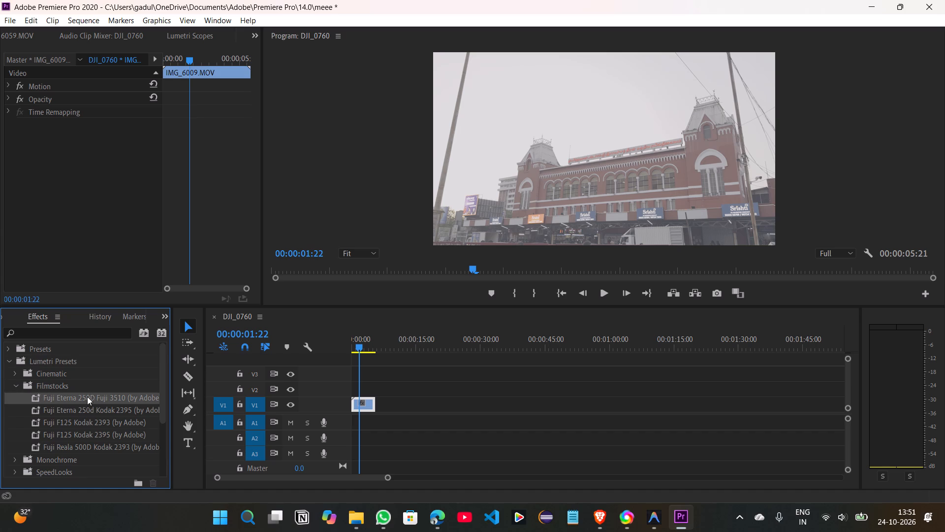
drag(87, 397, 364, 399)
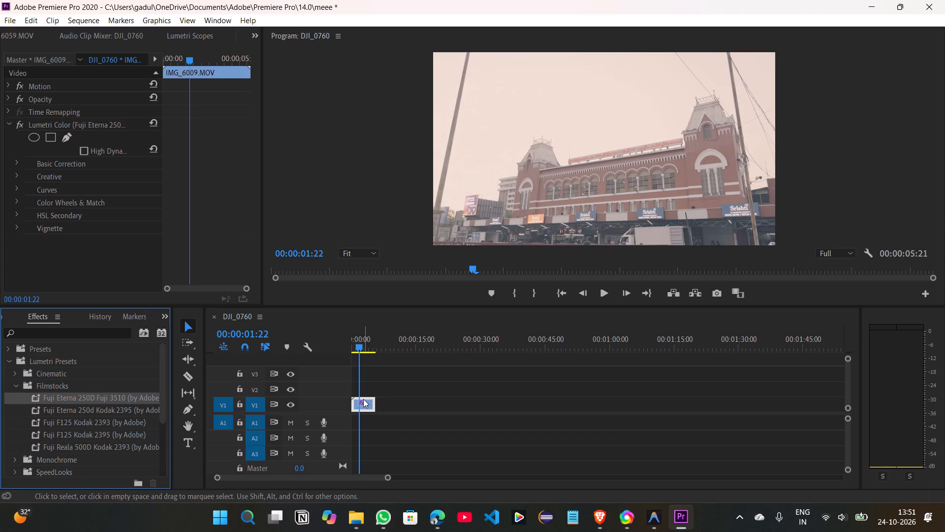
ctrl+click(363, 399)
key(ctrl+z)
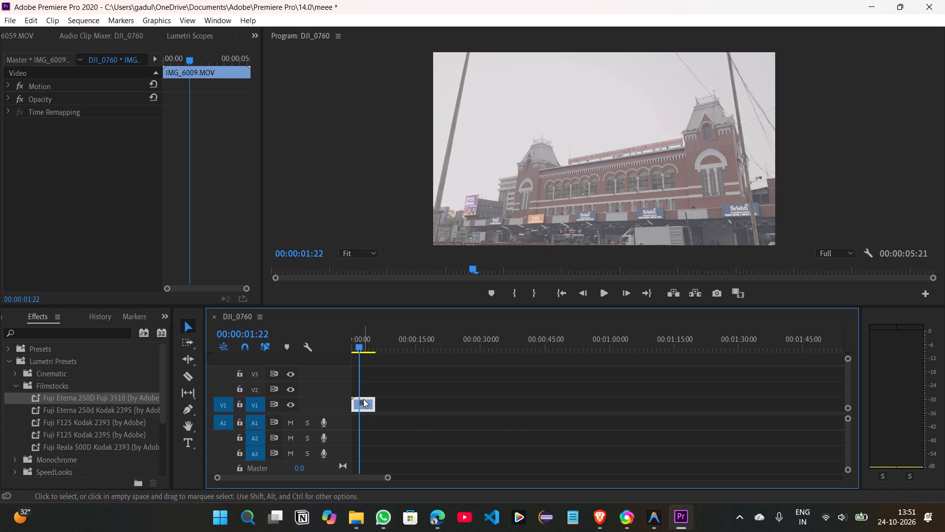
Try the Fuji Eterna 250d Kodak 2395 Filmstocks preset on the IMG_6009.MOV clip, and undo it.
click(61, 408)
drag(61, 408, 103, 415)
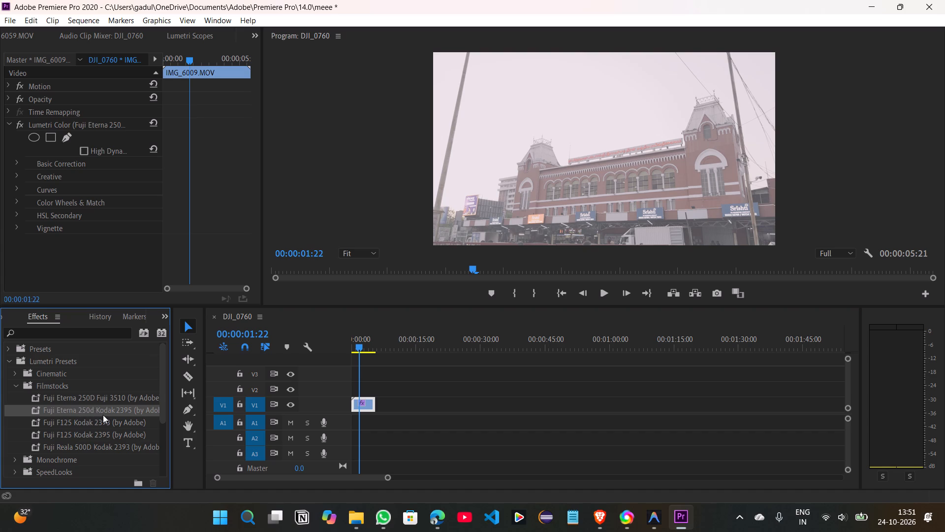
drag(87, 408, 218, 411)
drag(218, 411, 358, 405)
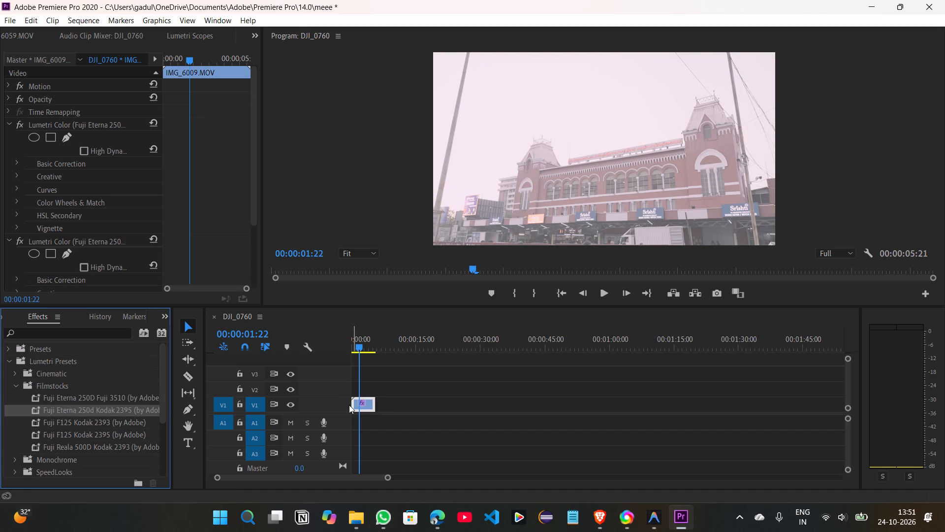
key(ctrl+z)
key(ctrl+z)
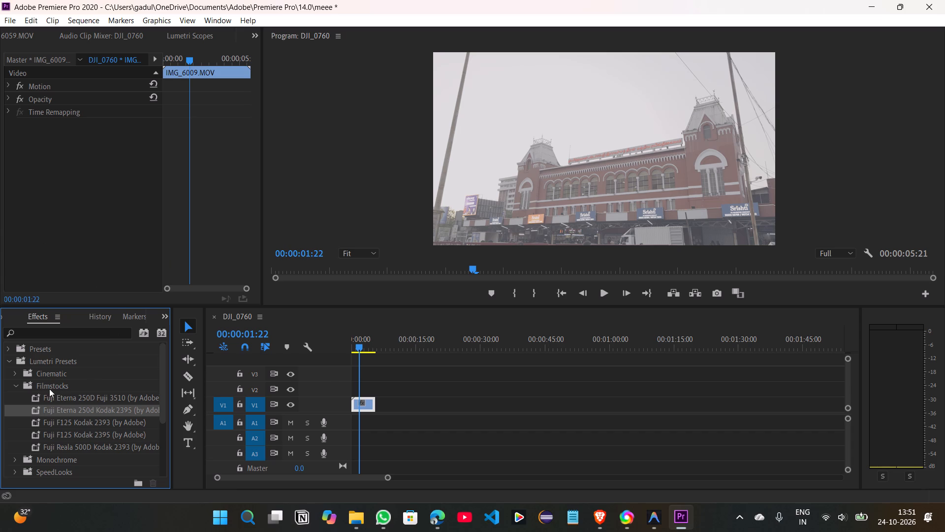
Apply the Cinespace 100 preset from the Cinematic Lumetri presets to the IMG_6009.MOV clip and preview the frame at 00:00:02:13.
click(16, 370)
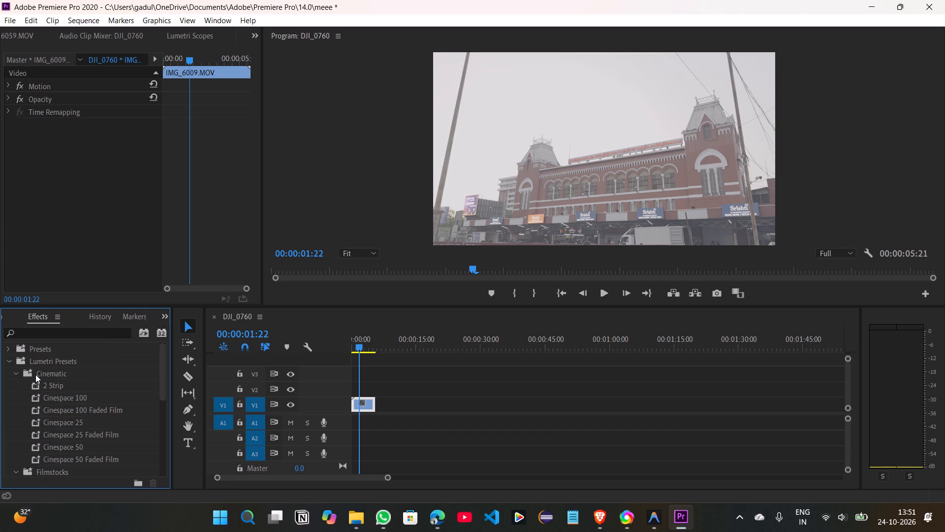
drag(59, 397, 136, 402)
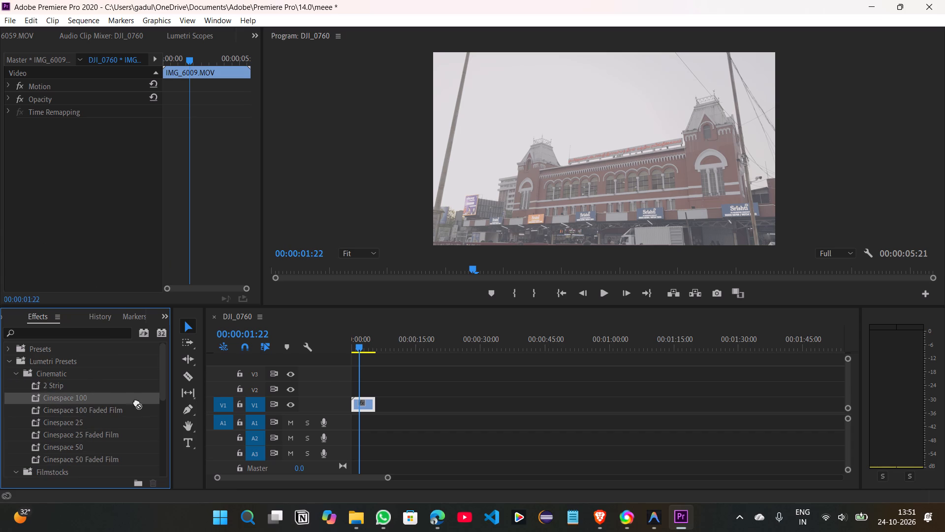
drag(136, 402, 362, 400)
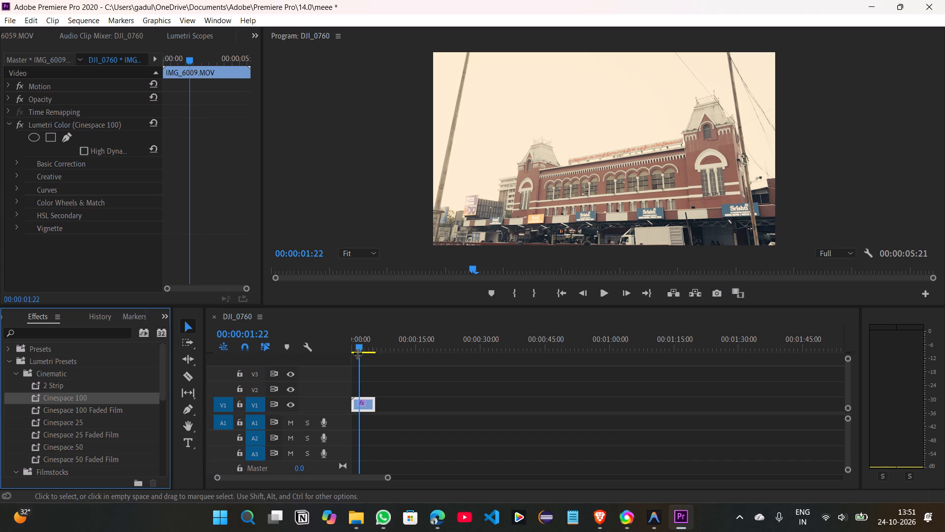
click(360, 347)
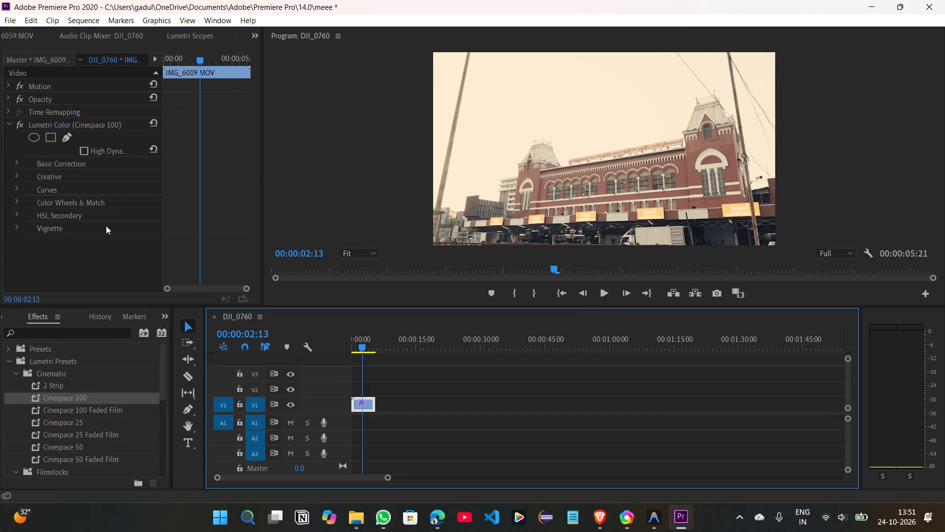
Export the DJI_0760 sequence as H.264 media named DJI_0760_2.mp4.
click(4, 21)
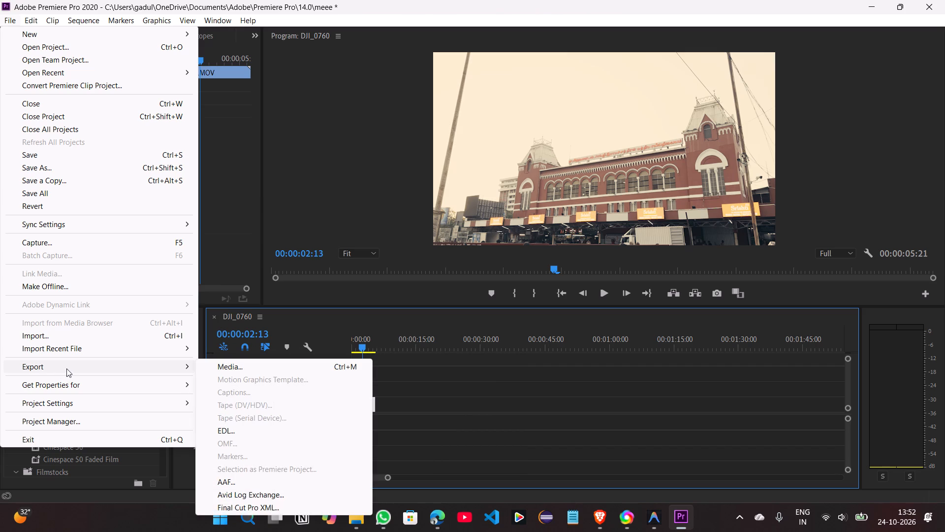
click(89, 368)
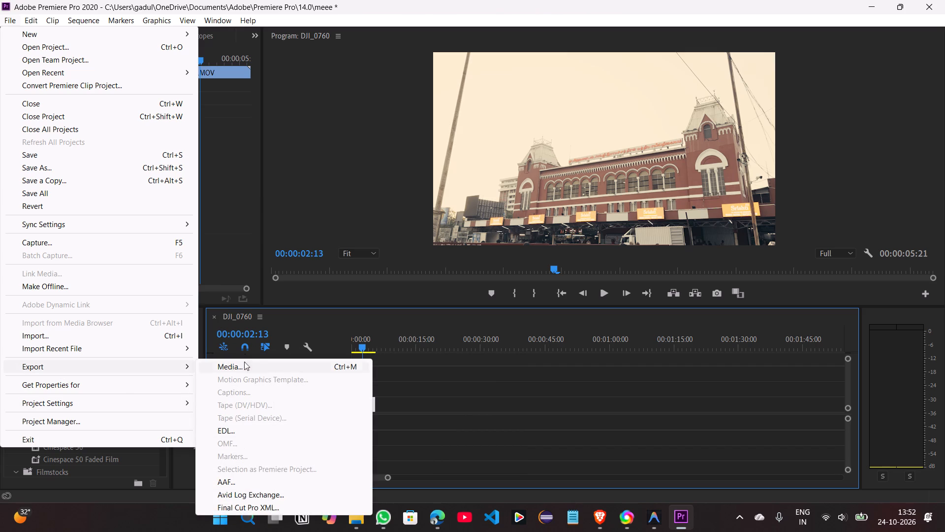
click(251, 364)
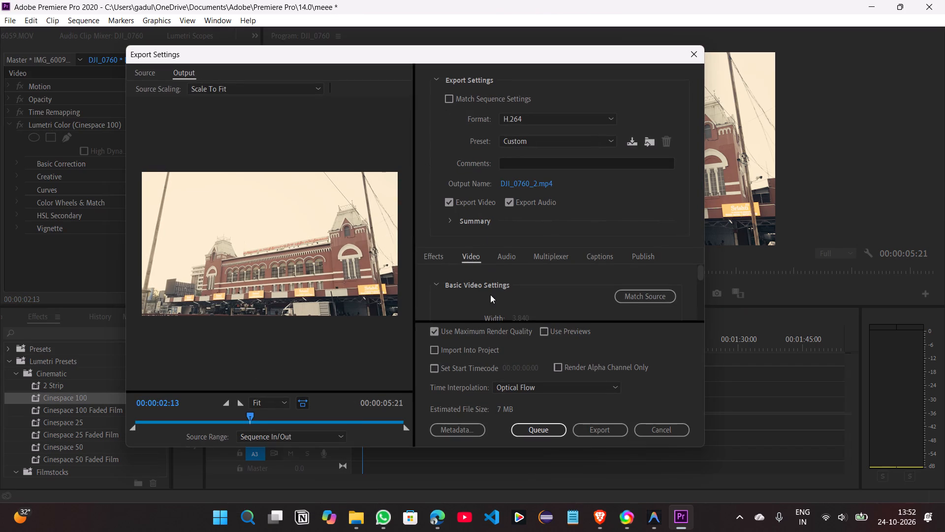
click(595, 428)
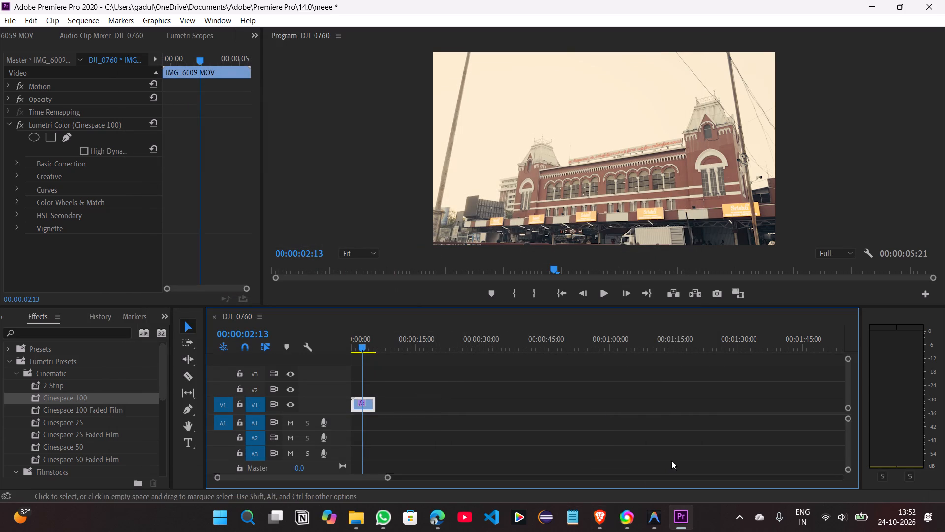
Close Premiere Pro, saving the changes to meee.prproj.
click(944, 0)
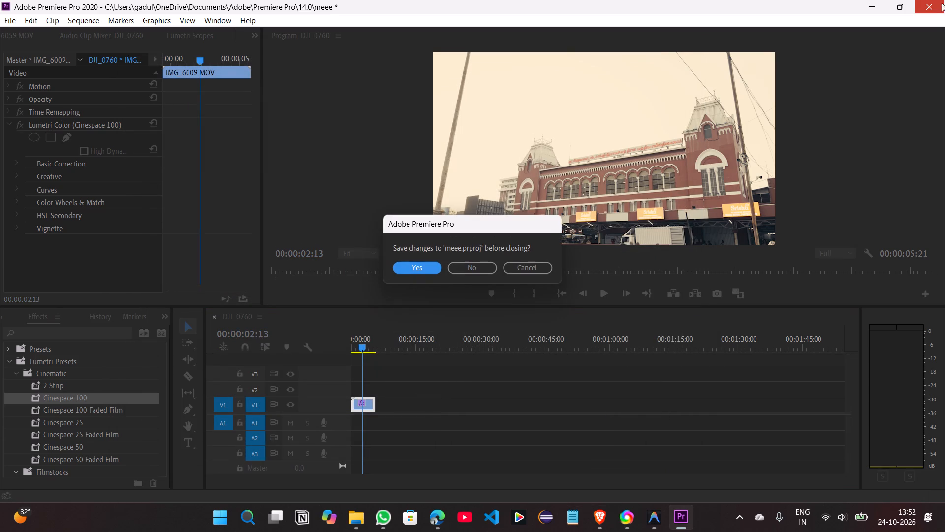
click(925, 8)
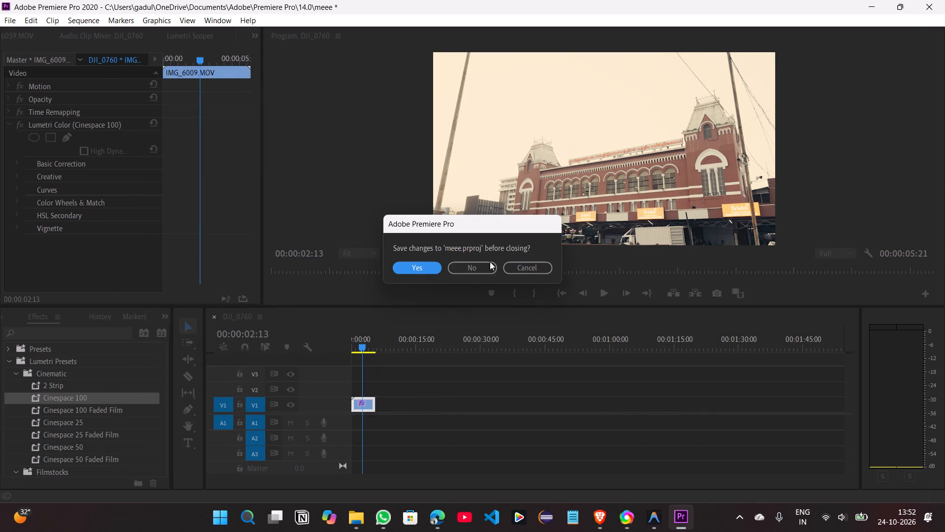
click(415, 265)
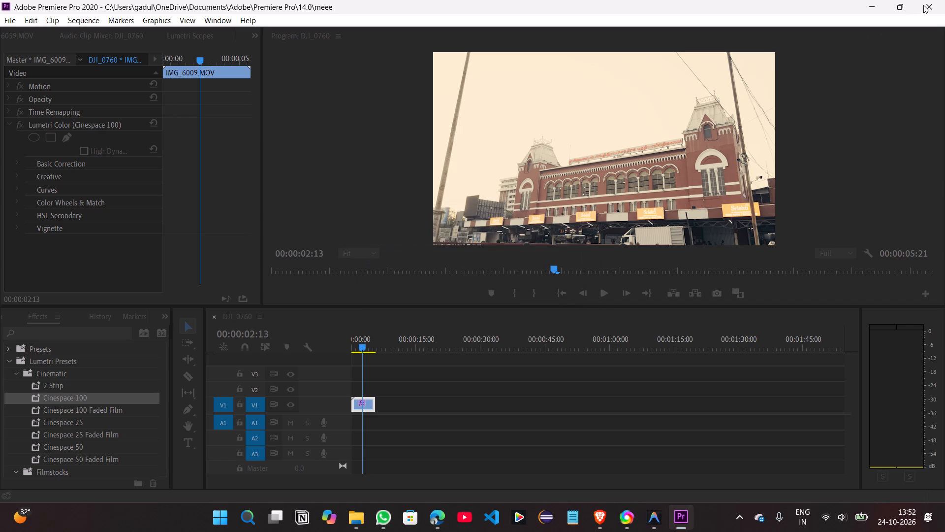